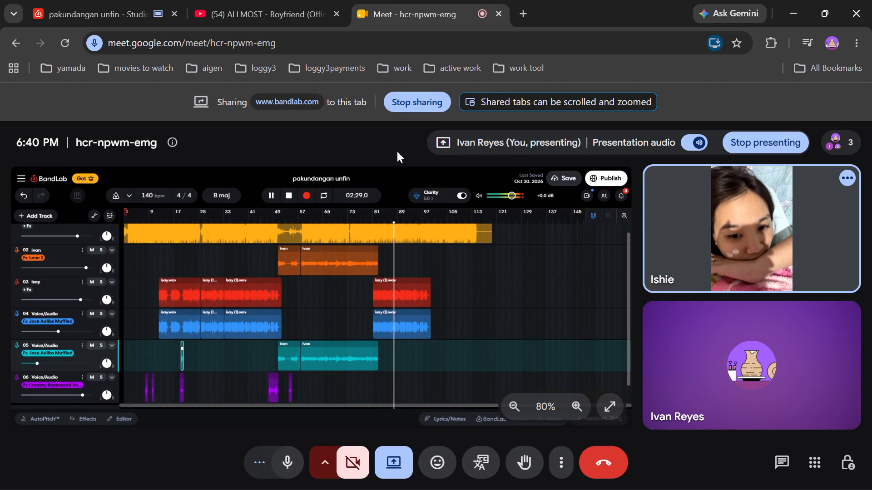
# Switch to the BandLab project, stop the playback and save the project.
pyautogui.click(130, 0)
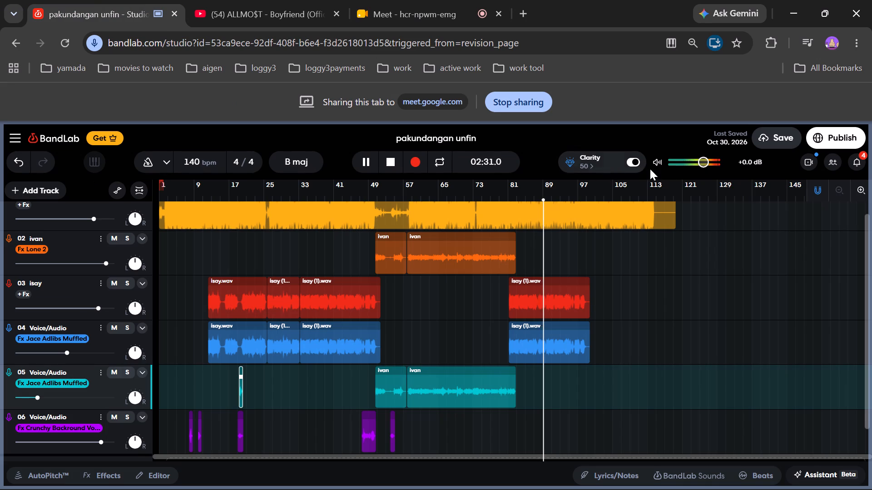
pyautogui.click(396, 160)
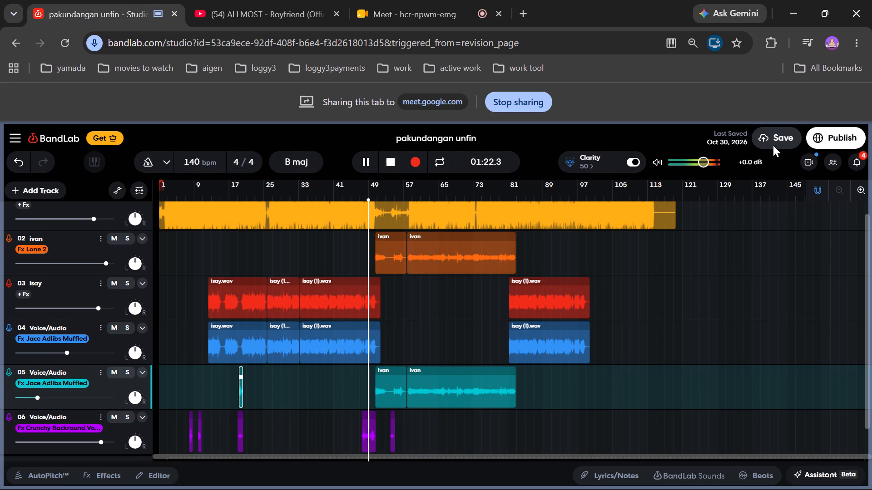
pyautogui.click(768, 137)
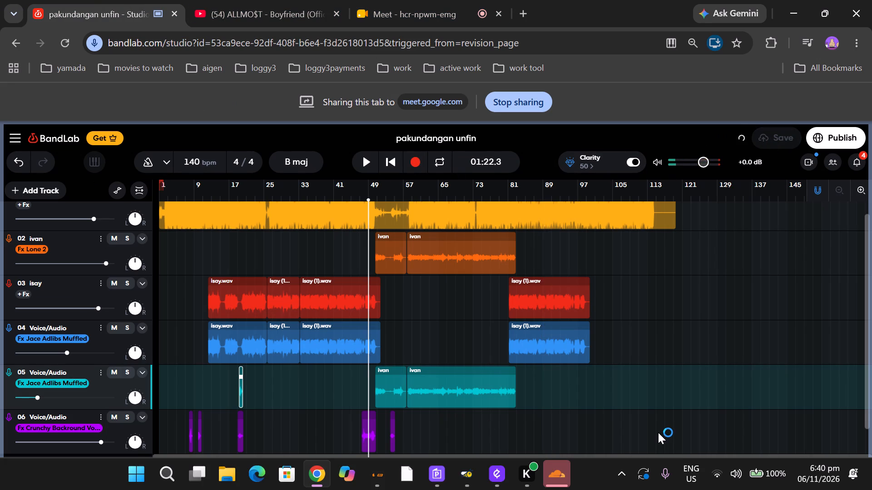
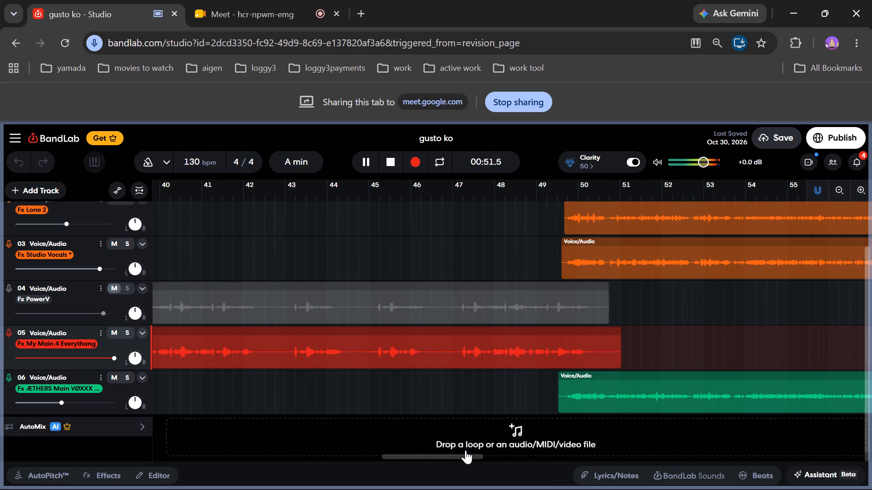
# Follow the playback position on the timeline and toggle the mute on track 04, the PowerV vocal, off and back on to compare.
pyautogui.moveTo(466, 450); pyautogui.dragTo(495, 447)
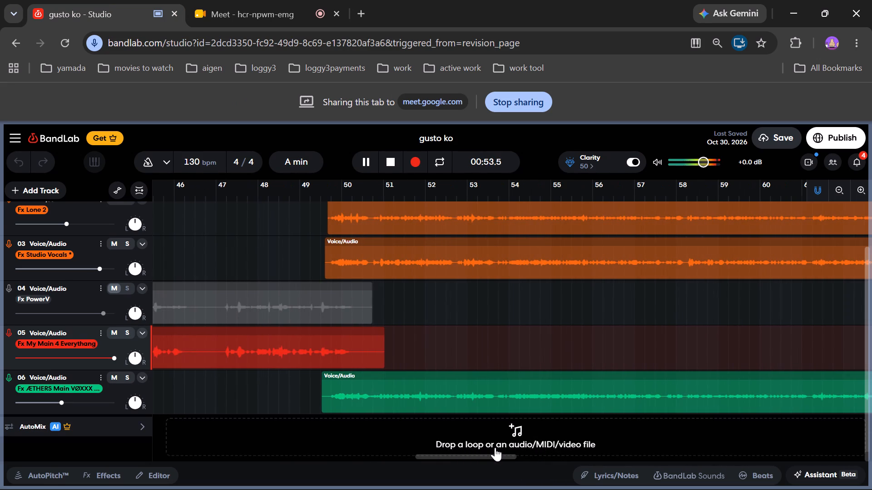
pyautogui.moveTo(495, 447); pyautogui.dragTo(494, 447)
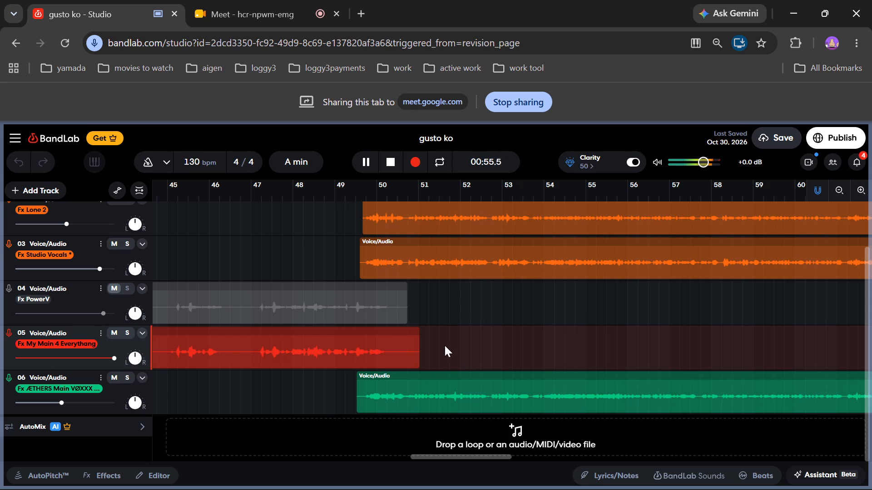
pyautogui.moveTo(466, 460); pyautogui.dragTo(403, 455)
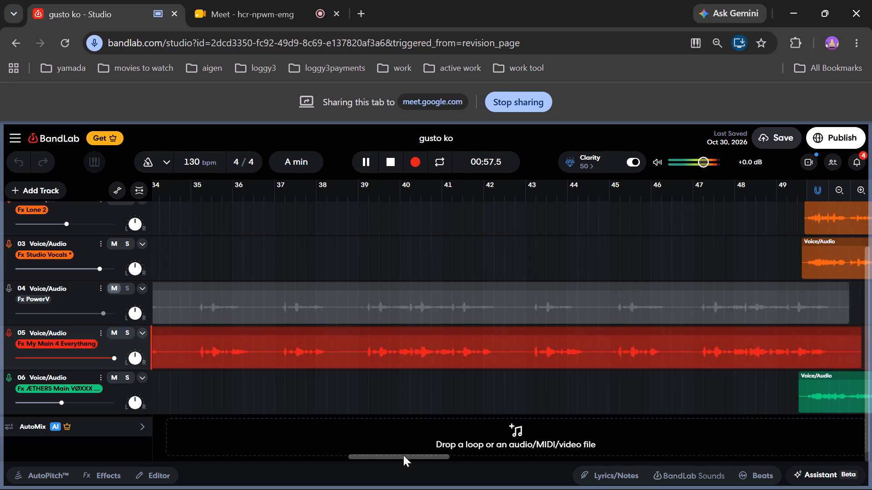
pyautogui.moveTo(403, 455); pyautogui.dragTo(379, 454)
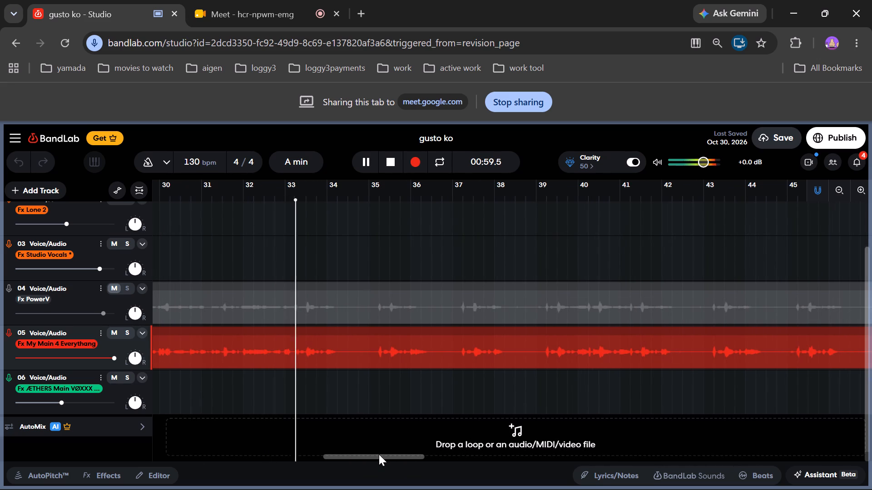
pyautogui.moveTo(379, 454); pyautogui.dragTo(382, 454)
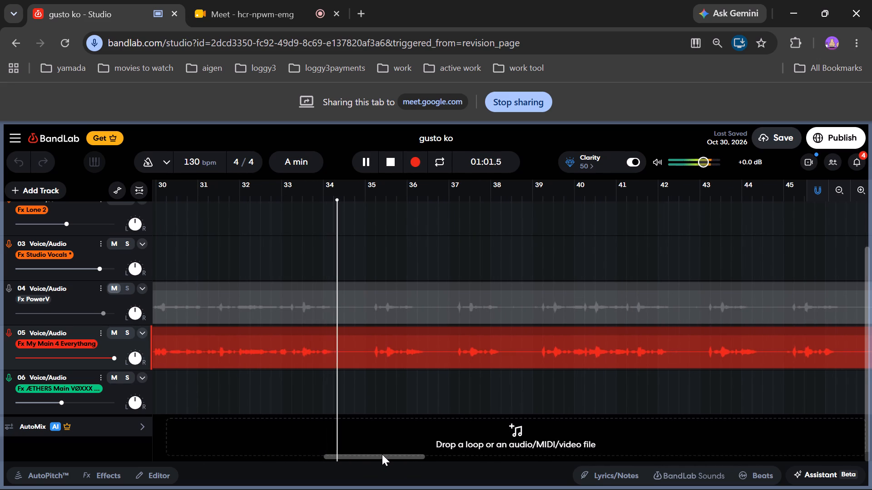
pyautogui.moveTo(382, 454); pyautogui.dragTo(384, 454)
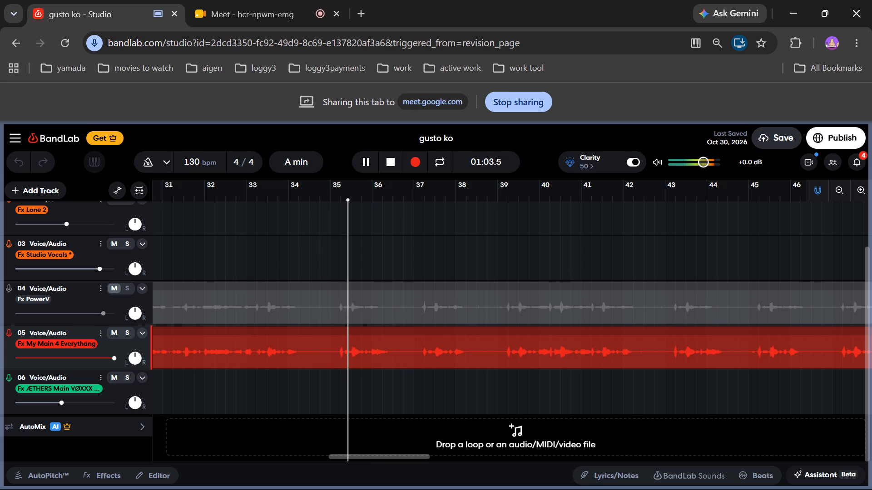
pyautogui.click(116, 289)
pyautogui.click(116, 289)
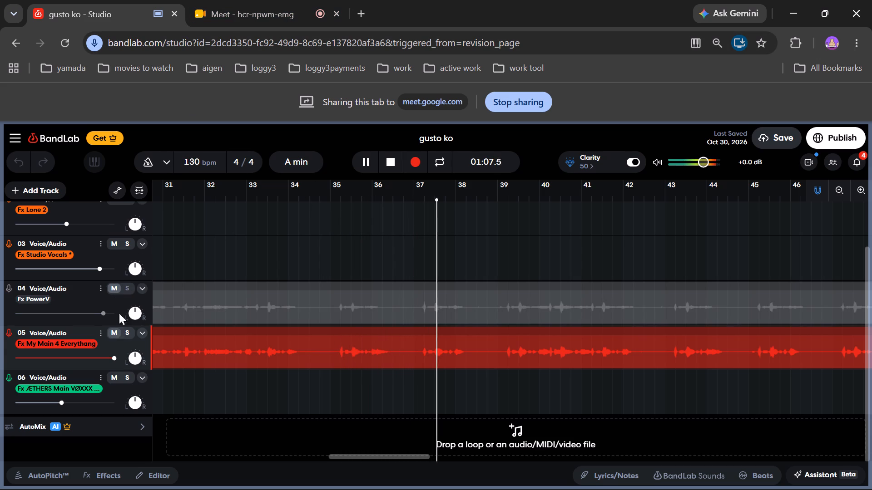
# Toggle the mute on track 04 again and solo that PowerV vocal track during playback.
pyautogui.click(120, 288)
pyautogui.click(116, 287)
pyautogui.click(125, 287)
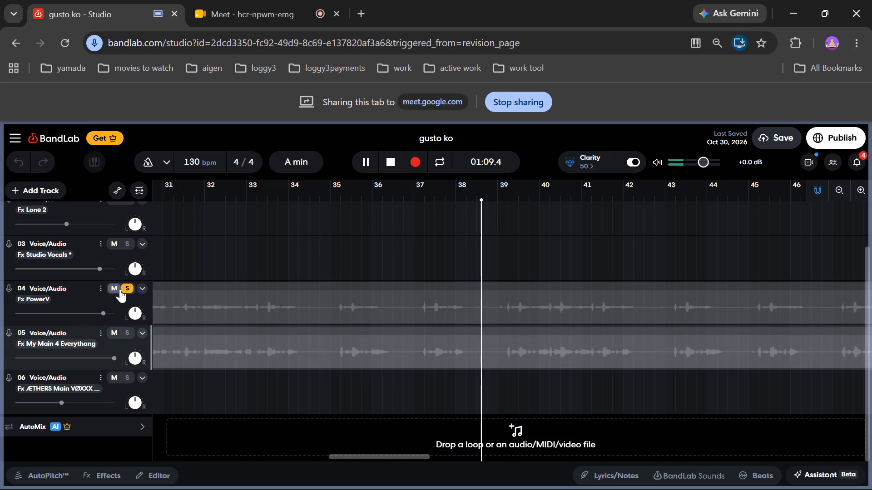
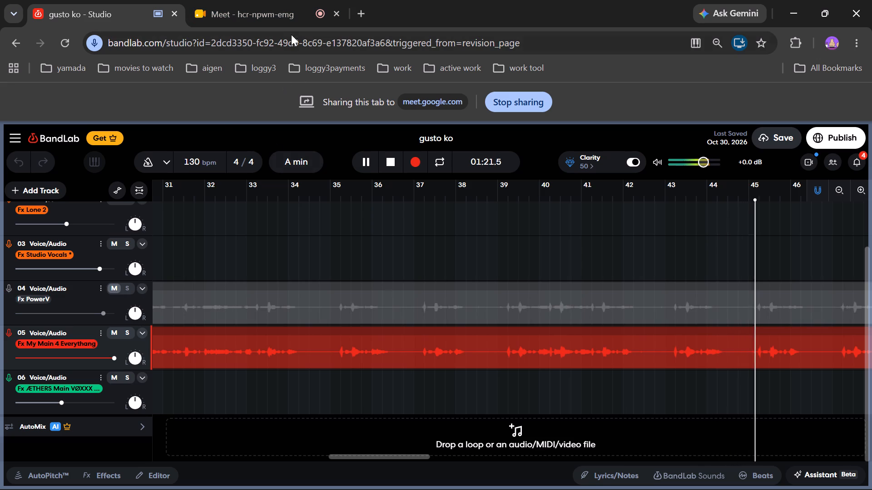
# Follow playback across a wider stretch of the timeline into the clips on tracks 02, 03 and 06, pausing at about 01:34.
pyautogui.keyDown('ctrl'); pyautogui.scroll(-2, 455, 348); pyautogui.keyUp('ctrl')
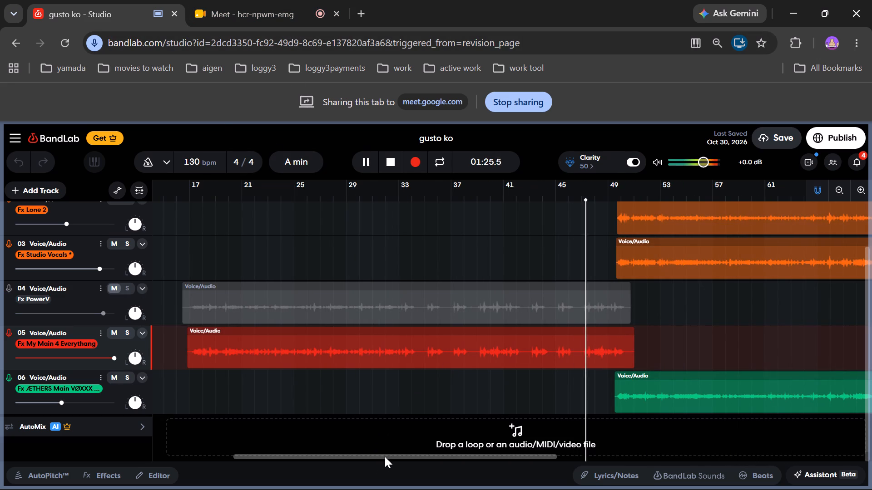
pyautogui.moveTo(386, 456); pyautogui.dragTo(436, 452)
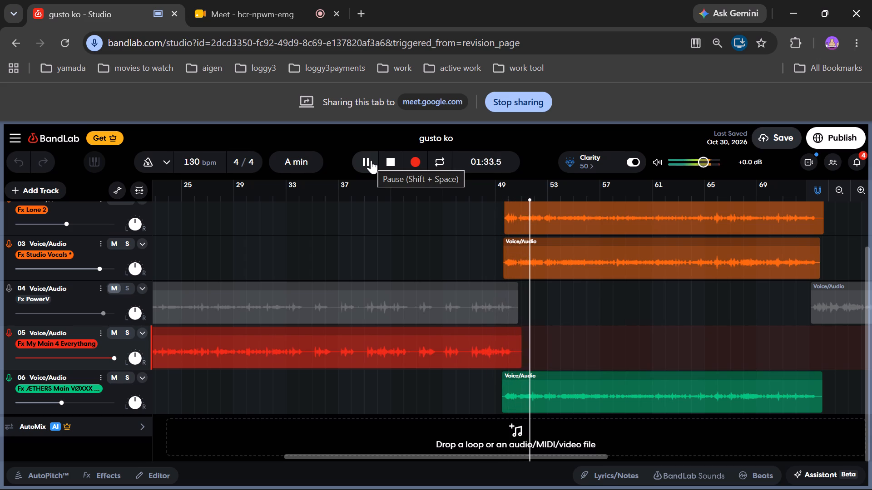
pyautogui.click(371, 160)
pyautogui.scroll(1, 273, 244)
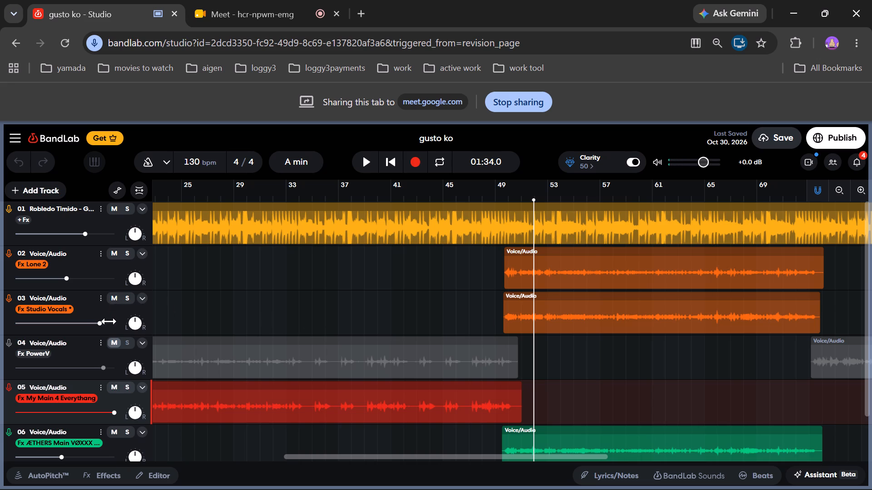
pyautogui.scroll(-1, 161, 350)
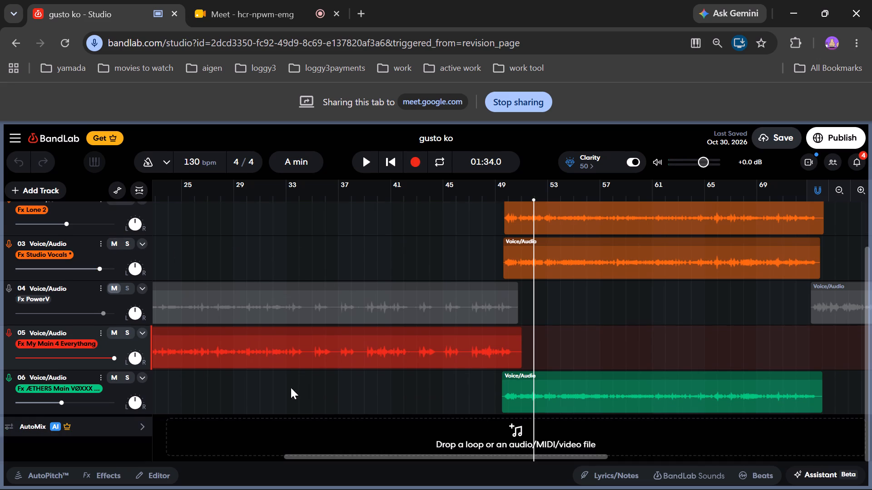
pyautogui.scroll(2, 290, 314)
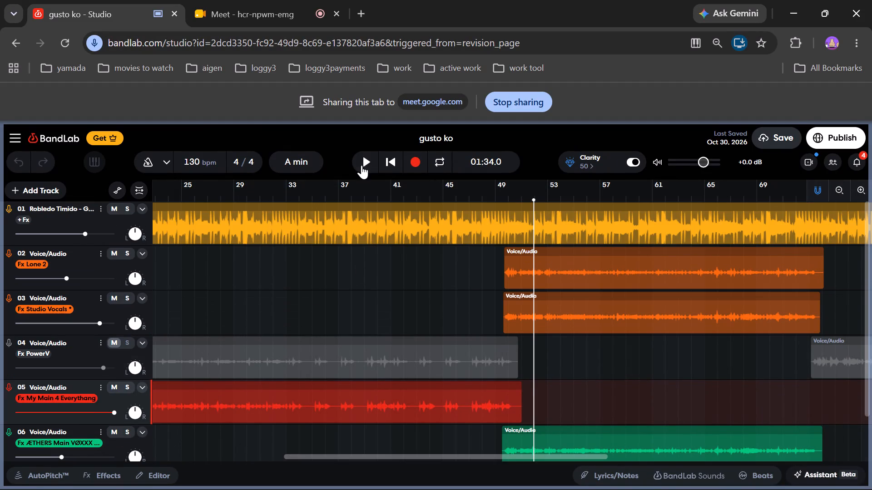
# Resume playback, mute track 06, the ÆTHERS Main vocal, and pause after listening at about 01:43.
pyautogui.click(362, 165)
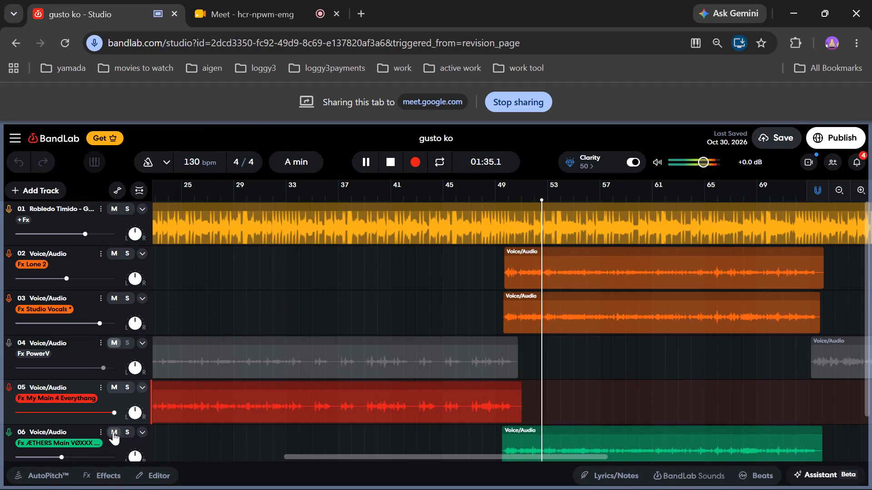
pyautogui.click(113, 431)
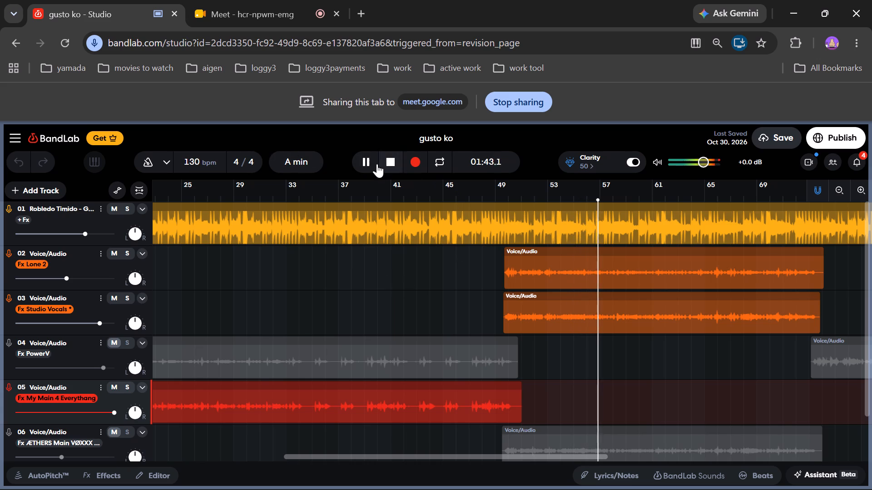
pyautogui.click(365, 162)
# Move the playhead back to 01:26.0 and mute vocal tracks 02 (Lone 2) and 03 (Studio Vocals).
pyautogui.moveTo(602, 343); pyautogui.dragTo(603, 343)
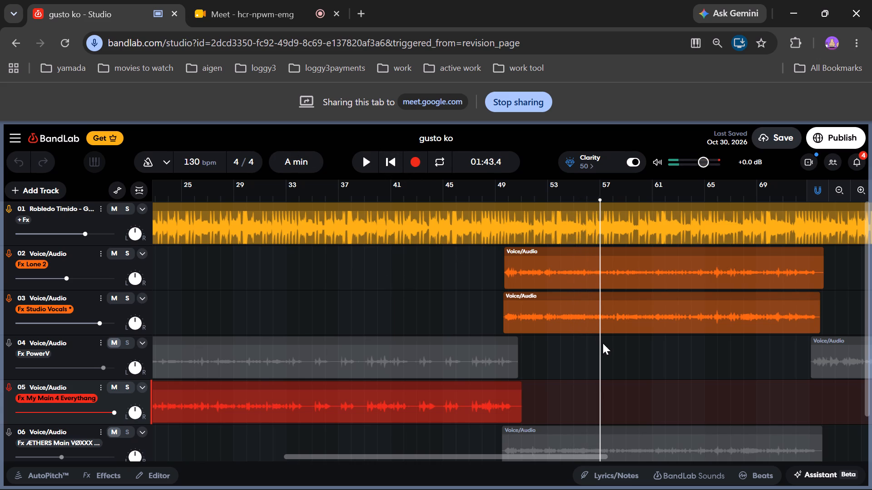
pyautogui.moveTo(603, 343); pyautogui.dragTo(477, 330)
pyautogui.click(115, 257)
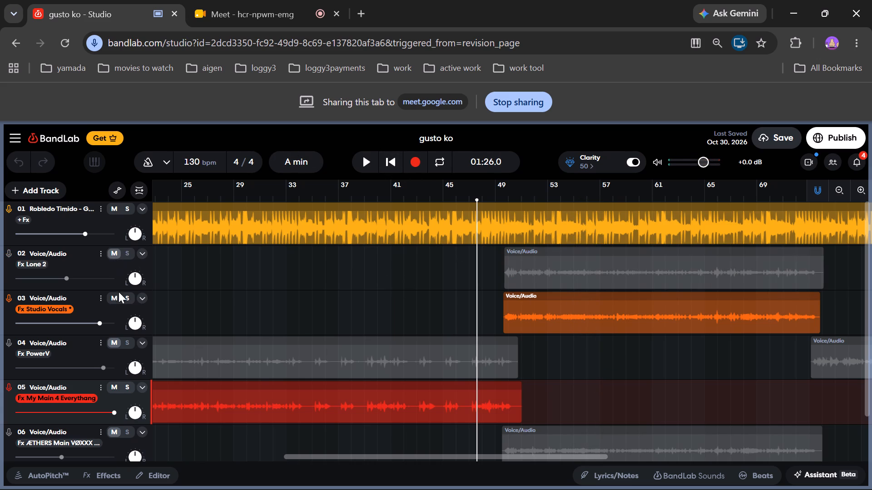
pyautogui.click(116, 297)
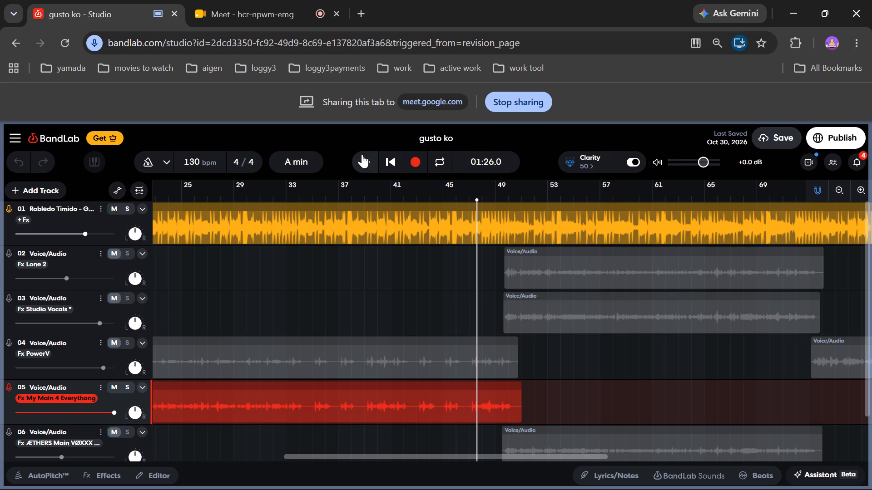
pyautogui.click(362, 154)
pyautogui.click(616, 475)
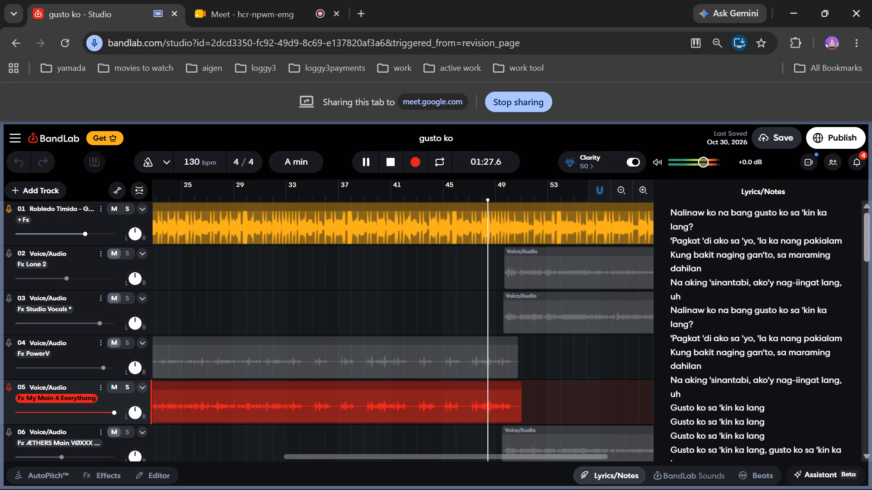
pyautogui.scroll(2, 753, 334)
pyautogui.scroll(-4, 763, 331)
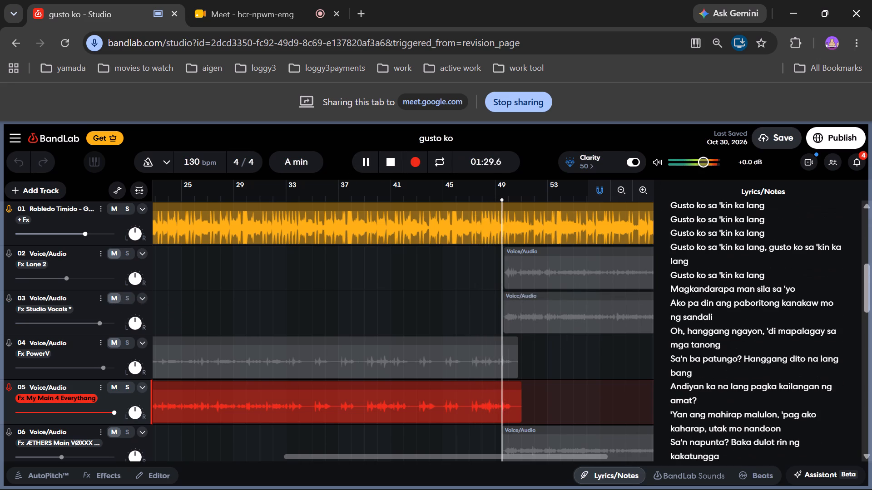
pyautogui.scroll(-2, 778, 378)
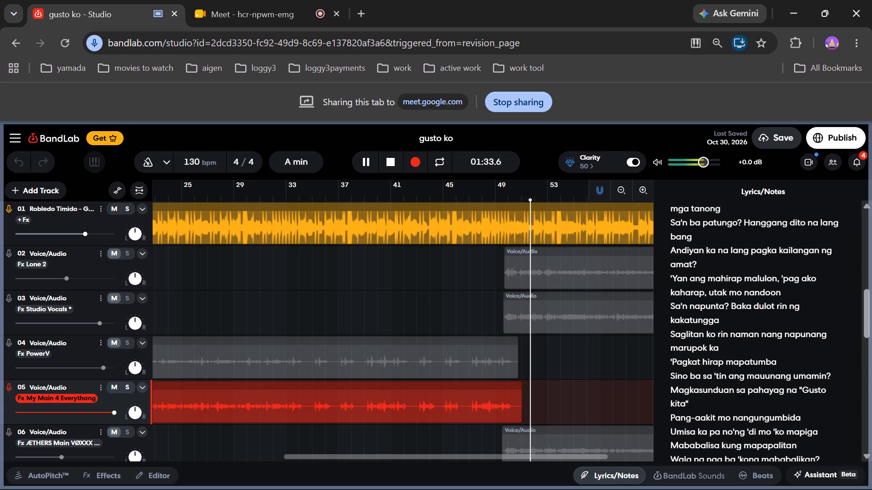
pyautogui.scroll(-1, 777, 382)
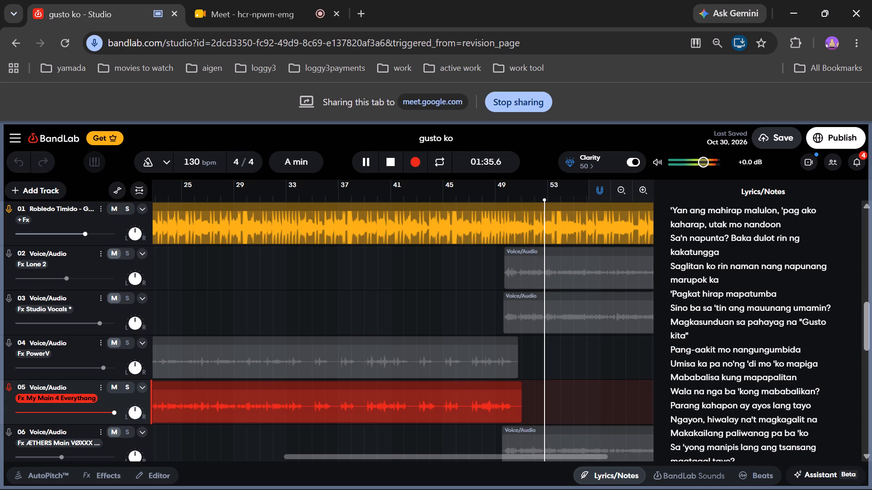
pyautogui.click(393, 165)
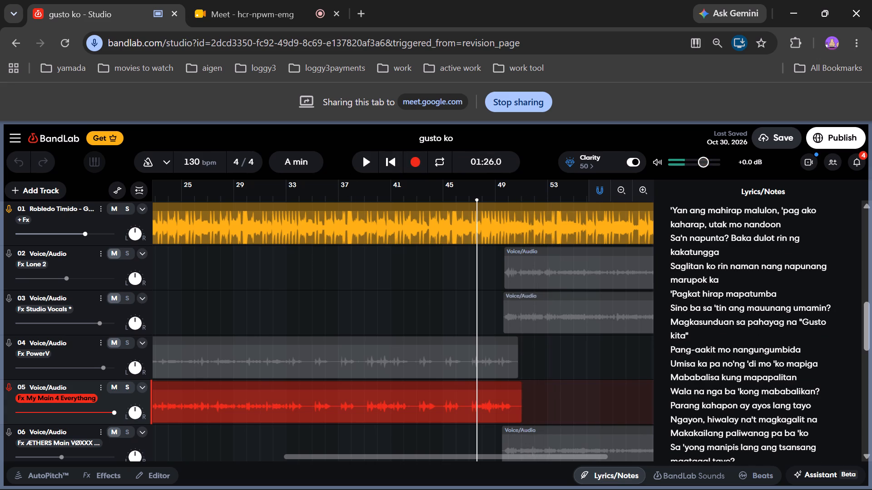
pyautogui.moveTo(865, 323); pyautogui.dragTo(865, 316)
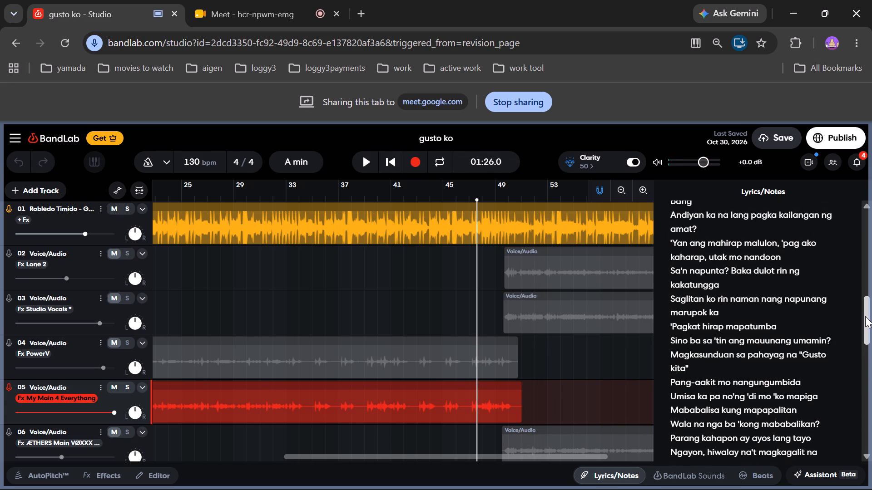
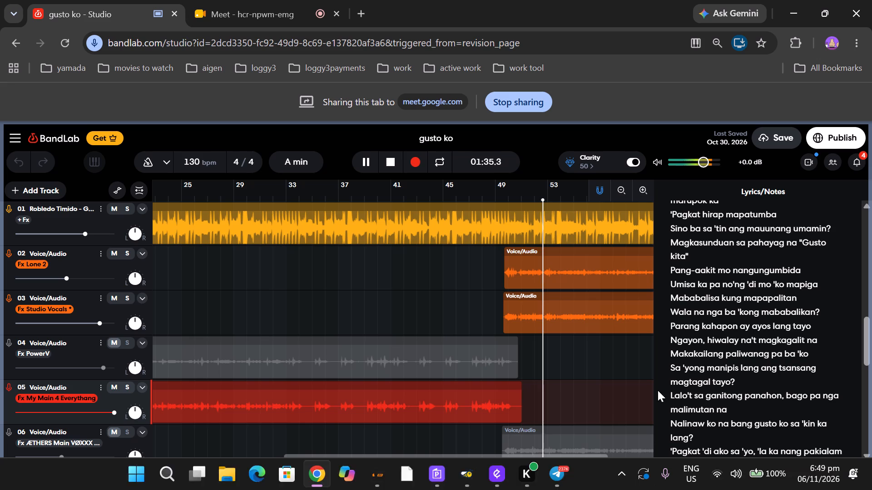
pyautogui.click(635, 472)
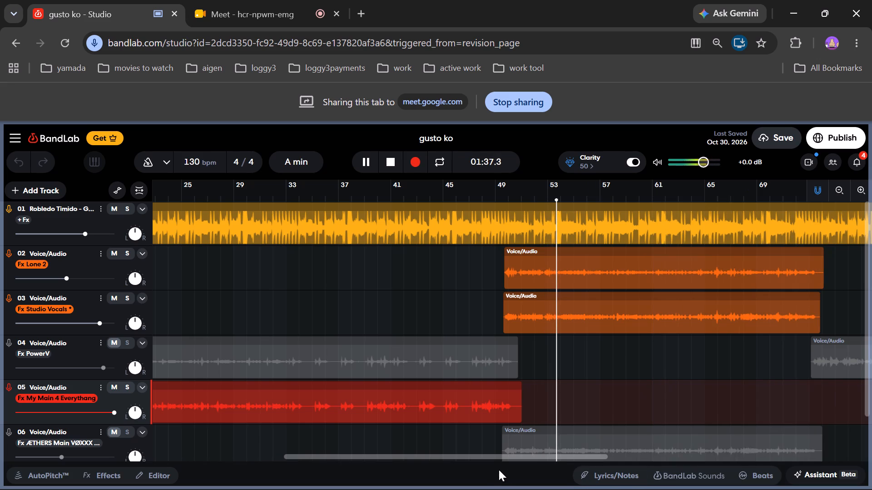
# Unmute vocal track 06 (ÆTHERS Main VØXXX) and remove its Voice/Audio region that starts near bar 49.
pyautogui.moveTo(501, 459); pyautogui.dragTo(572, 454)
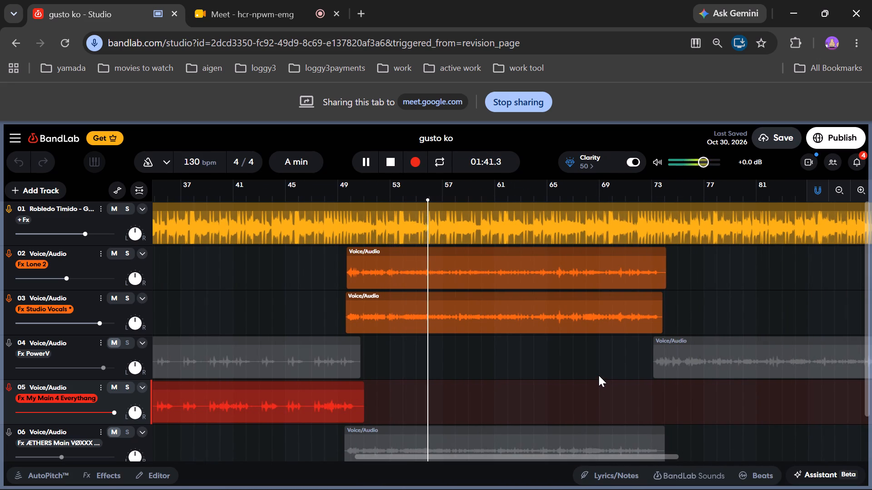
pyautogui.click(114, 429)
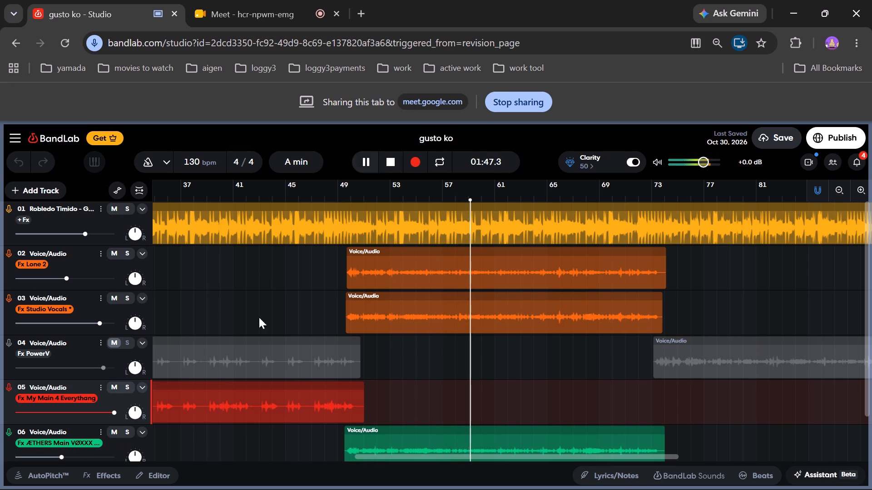
pyautogui.rightClick(377, 436)
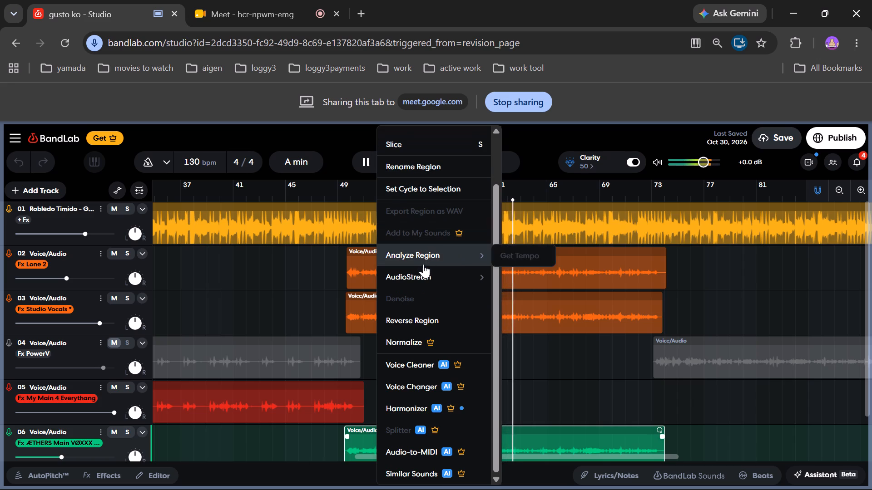
pyautogui.scroll(2, 426, 287)
pyautogui.click(422, 169)
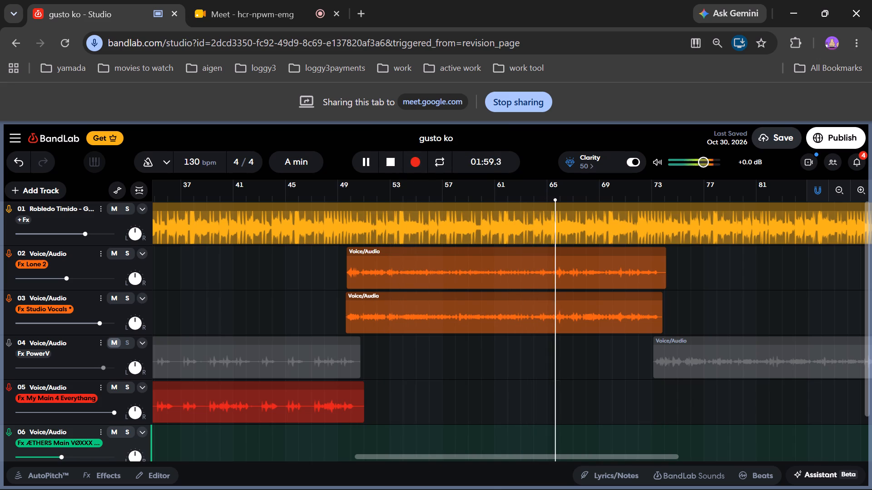
# Compare the mix by toggling mutes on vocal tracks 02, 03 and 04 during playback, leaving only 04 muted, and stop at about 02:21.
pyautogui.click(115, 251)
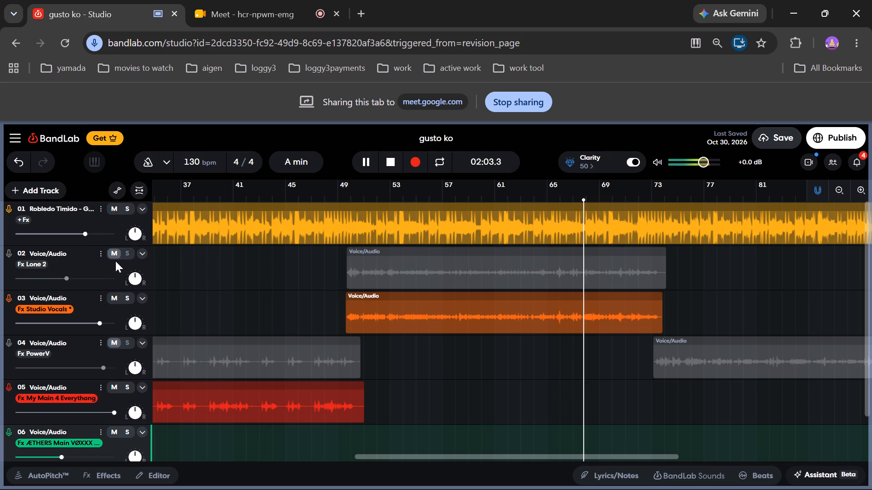
pyautogui.click(114, 251)
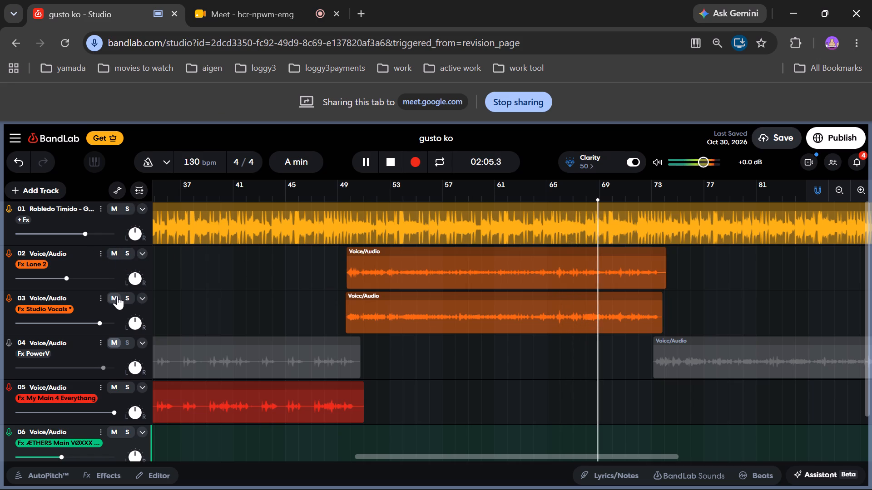
pyautogui.click(117, 296)
pyautogui.click(117, 296)
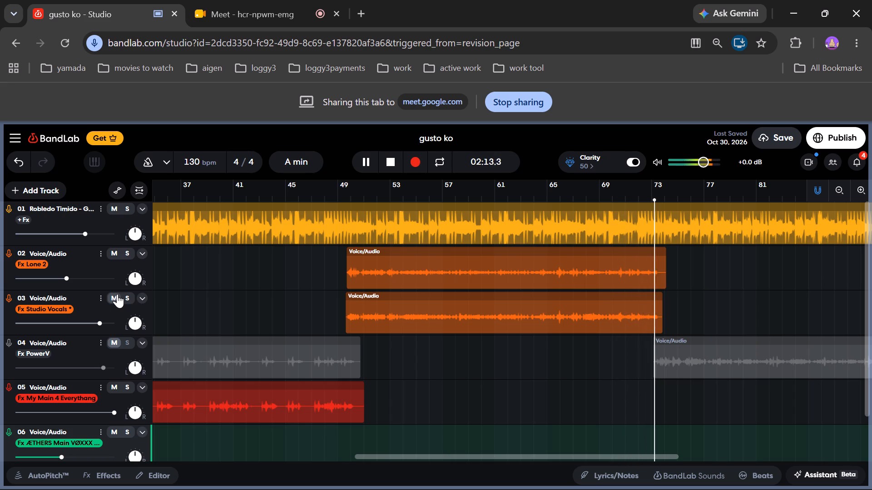
pyautogui.click(119, 342)
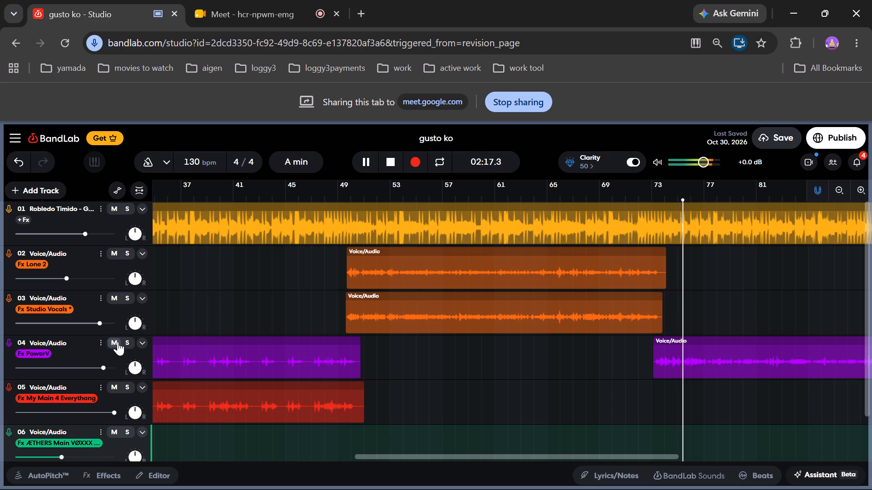
pyautogui.click(118, 342)
pyautogui.click(117, 342)
pyautogui.click(117, 342)
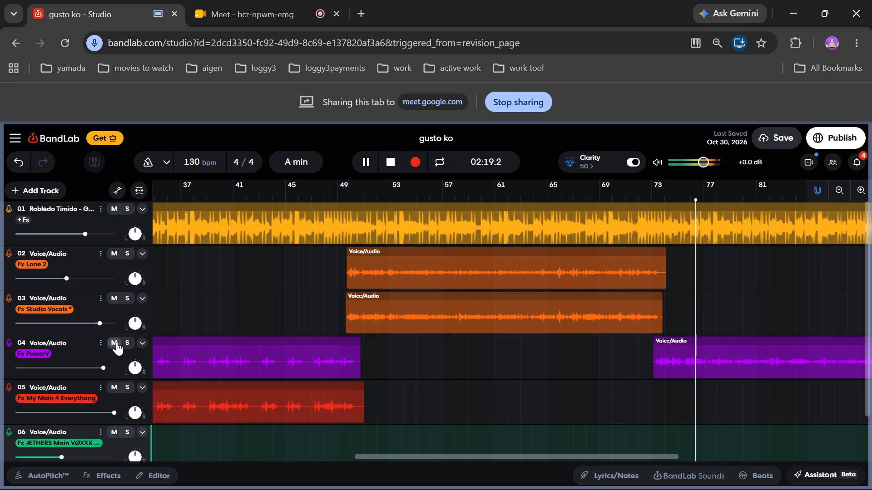
pyautogui.click(393, 164)
# Move the playhead to 00:27.1, just before the first vocals, and play the song.
pyautogui.moveTo(353, 339); pyautogui.dragTo(74, 307)
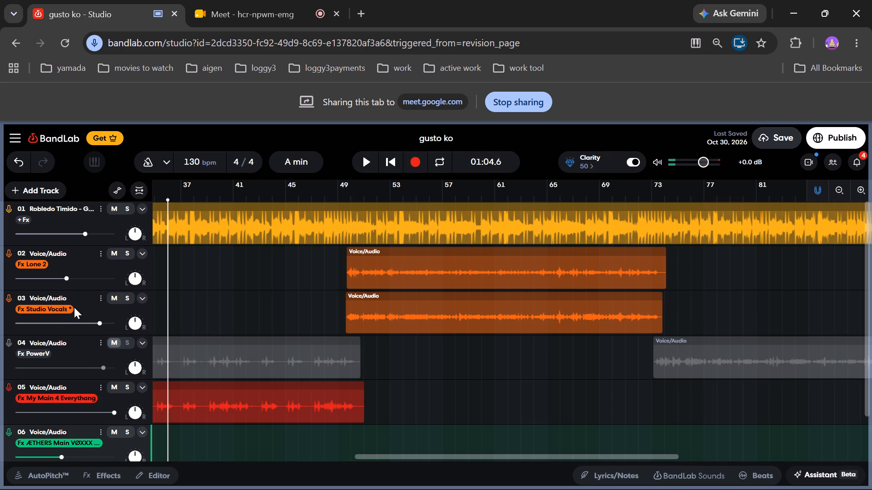
pyautogui.moveTo(74, 307); pyautogui.dragTo(298, 330)
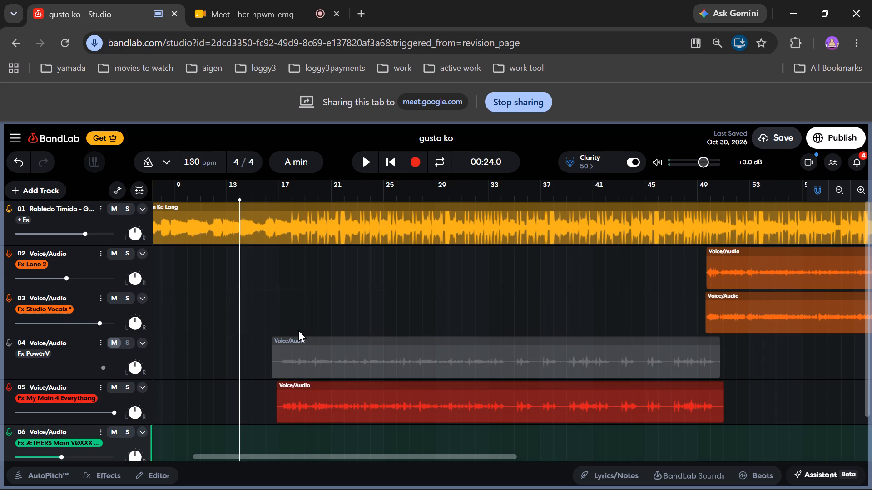
pyautogui.moveTo(298, 330); pyautogui.dragTo(262, 323)
pyautogui.click(368, 159)
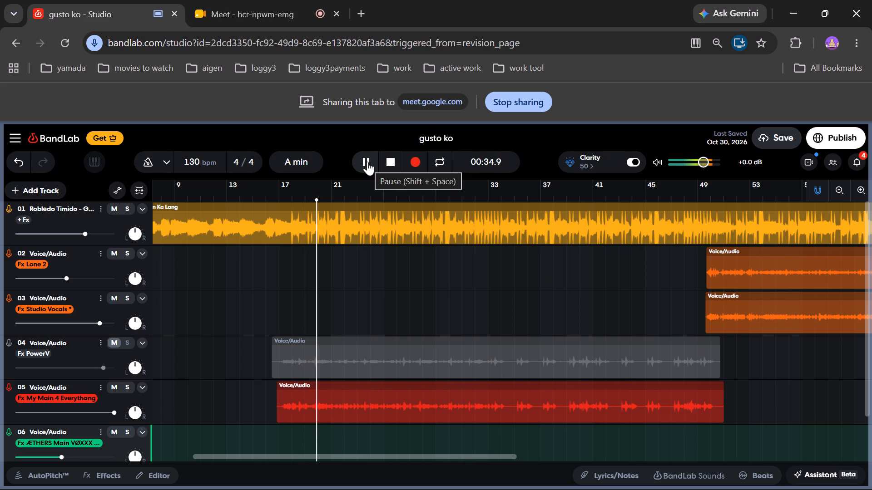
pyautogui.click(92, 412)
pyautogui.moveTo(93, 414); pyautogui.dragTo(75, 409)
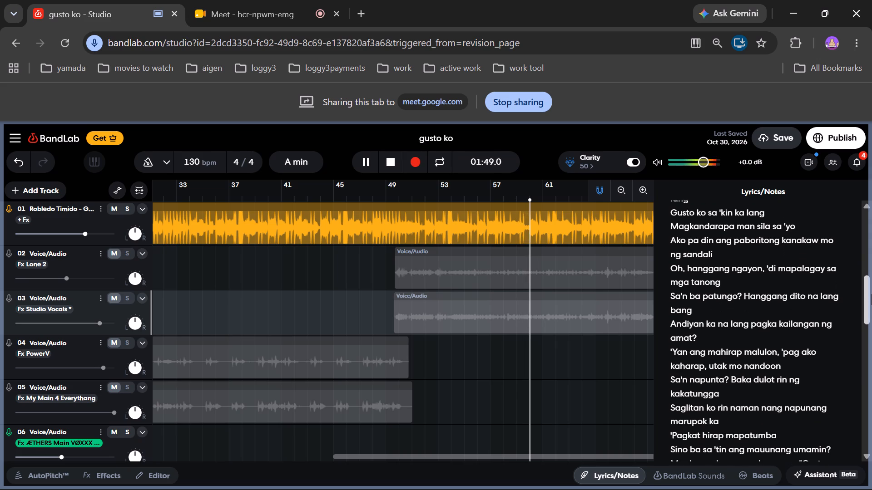
pyautogui.moveTo(871, 294); pyautogui.dragTo(871, 294)
pyautogui.click(393, 167)
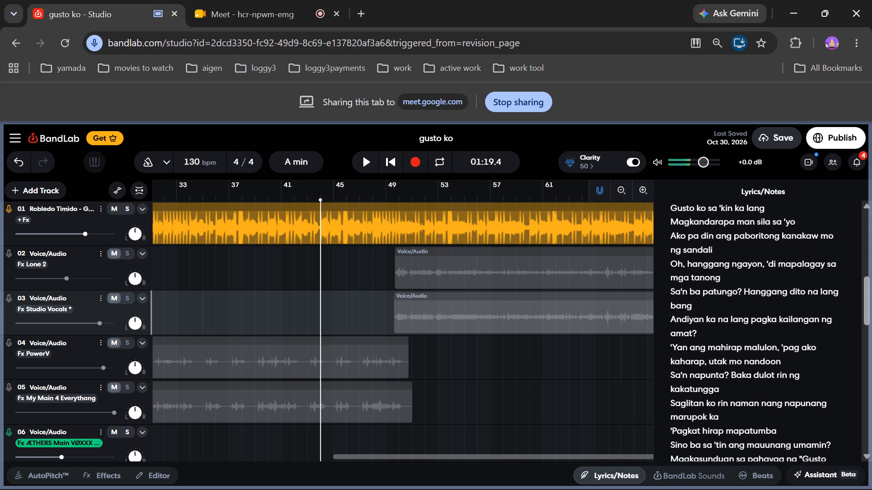
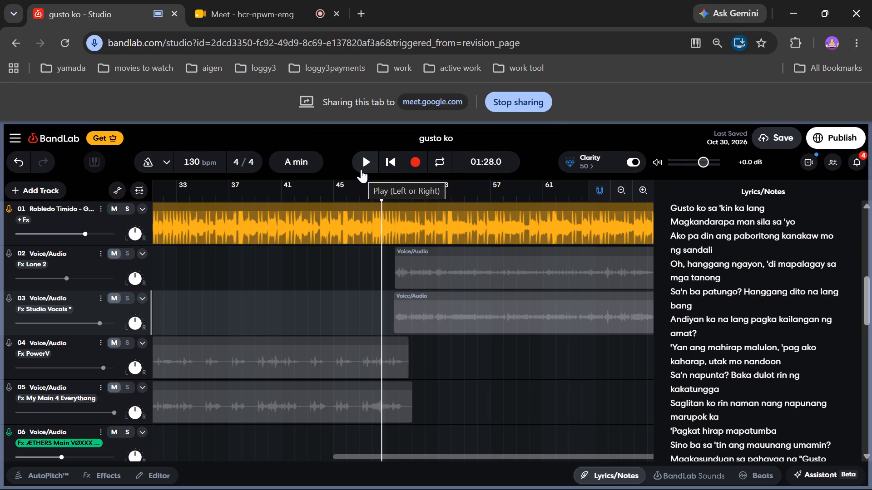
pyautogui.click(361, 169)
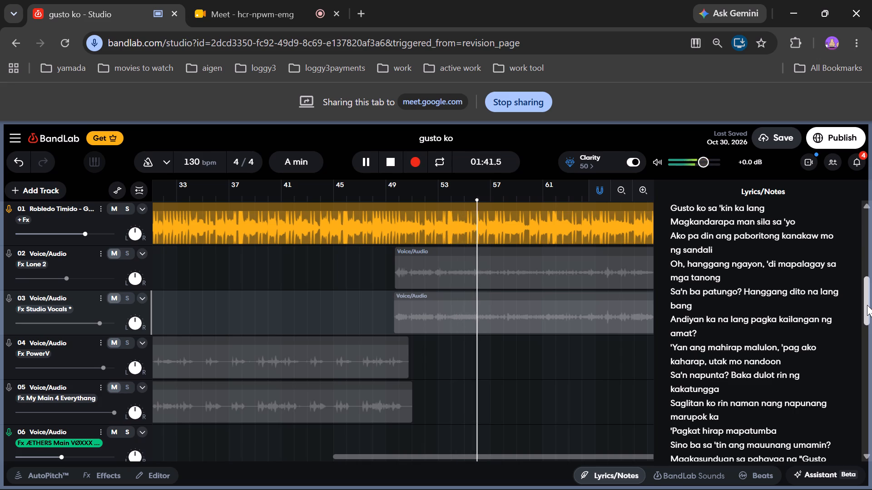
pyautogui.moveTo(864, 305); pyautogui.dragTo(867, 309)
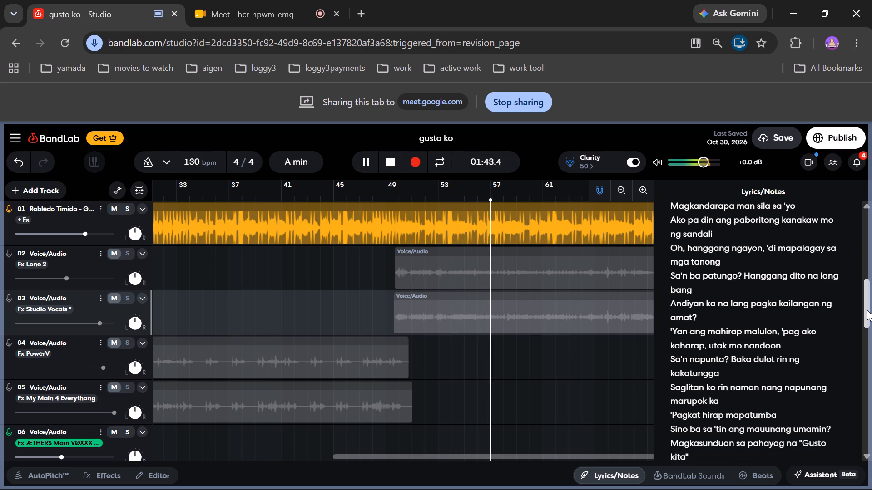
pyautogui.moveTo(867, 309); pyautogui.dragTo(871, 312)
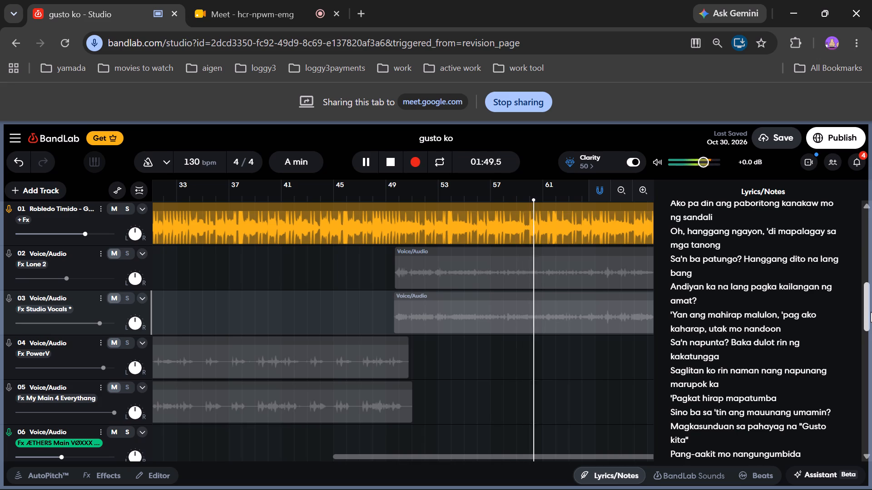
pyautogui.moveTo(871, 312); pyautogui.dragTo(871, 317)
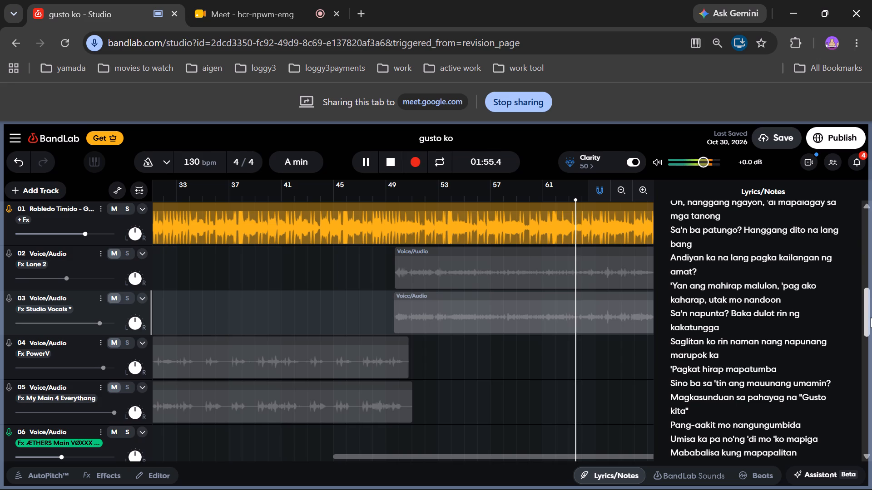
pyautogui.moveTo(871, 317); pyautogui.dragTo(871, 321)
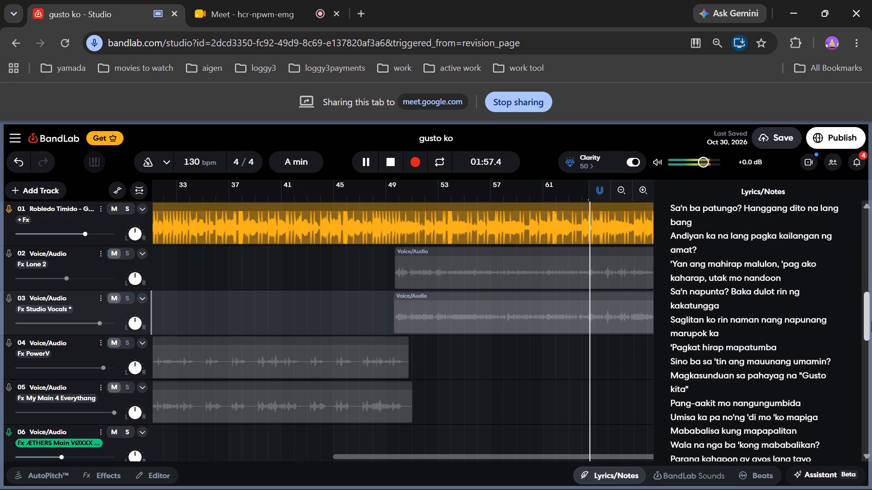
pyautogui.moveTo(871, 321); pyautogui.dragTo(871, 323)
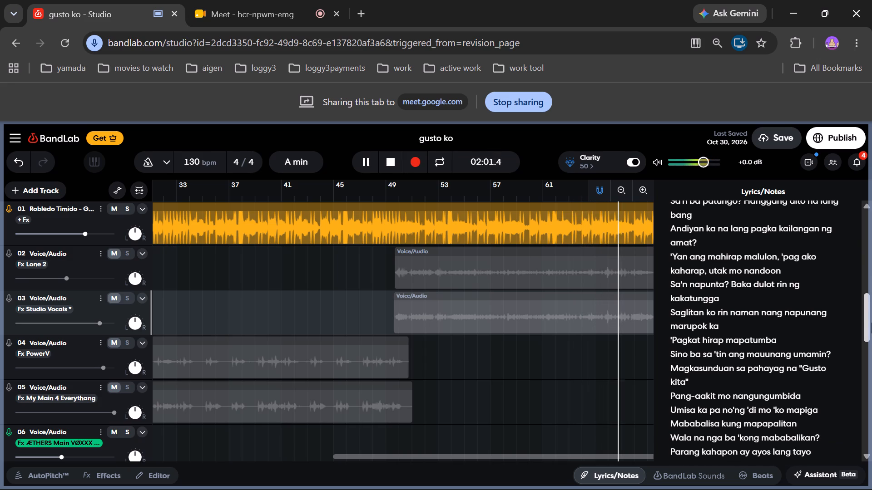
pyautogui.moveTo(871, 323); pyautogui.dragTo(871, 323)
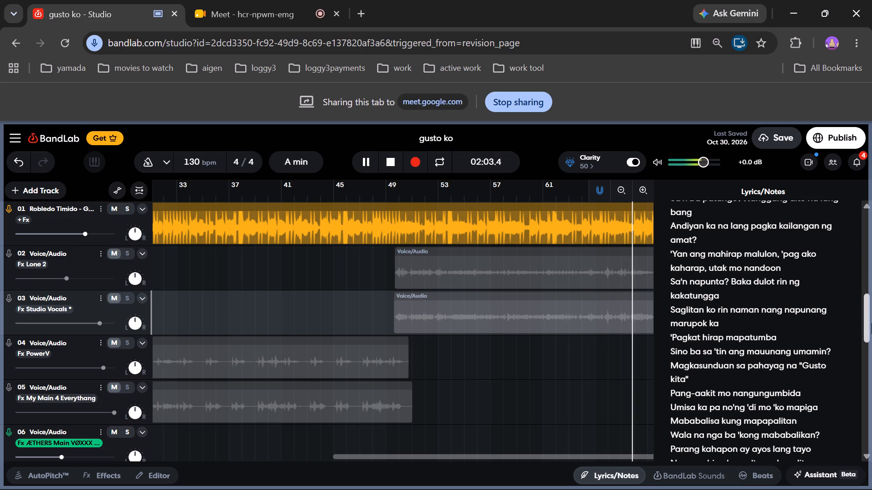
pyautogui.moveTo(871, 323); pyautogui.dragTo(871, 330)
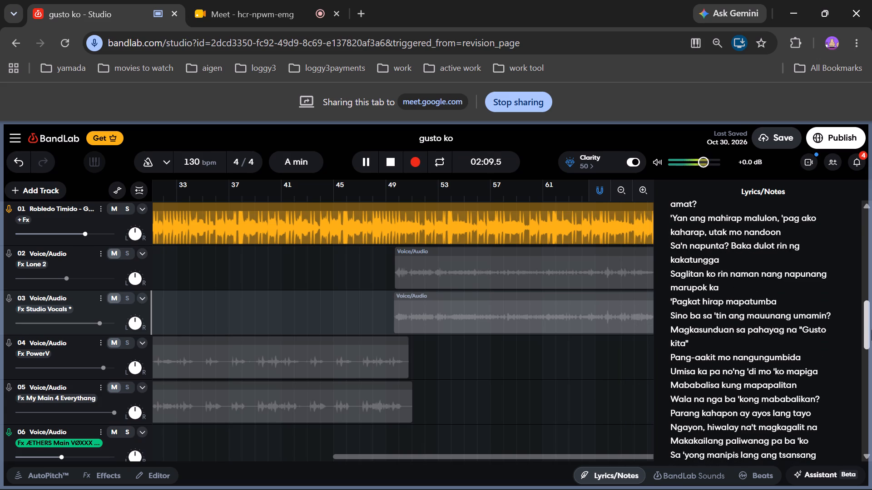
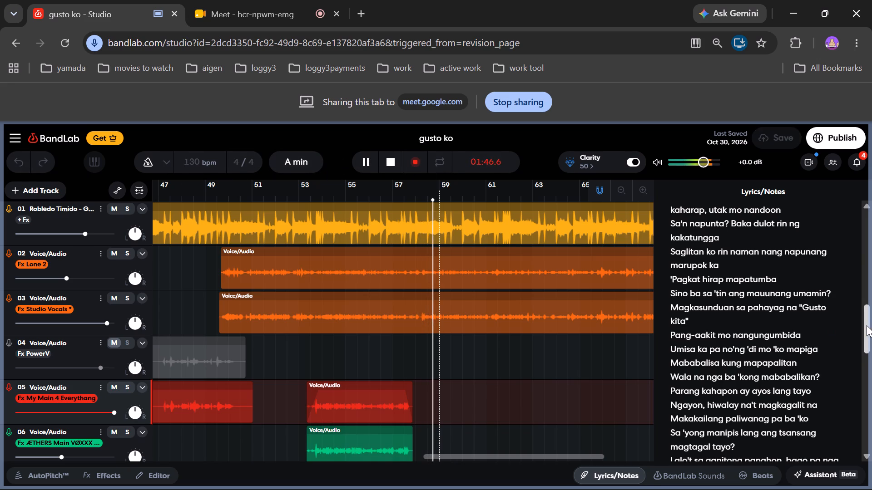
pyautogui.moveTo(866, 325); pyautogui.dragTo(871, 331)
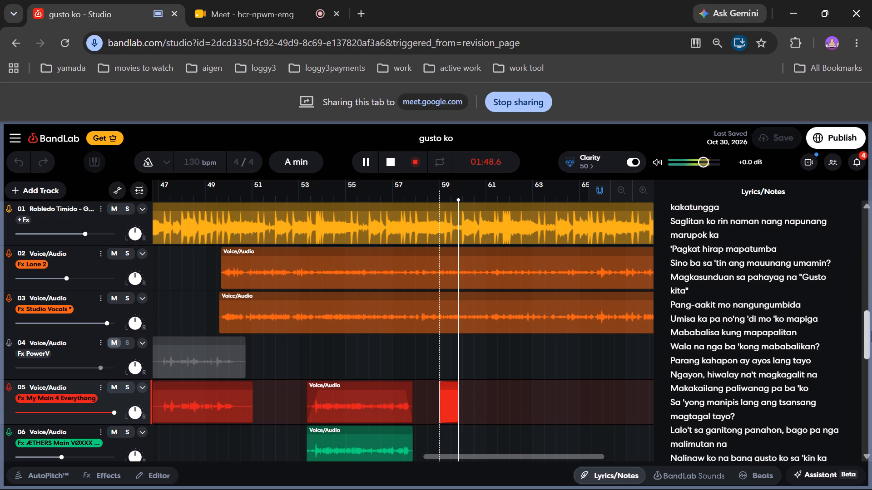
pyautogui.moveTo(871, 331); pyautogui.dragTo(871, 333)
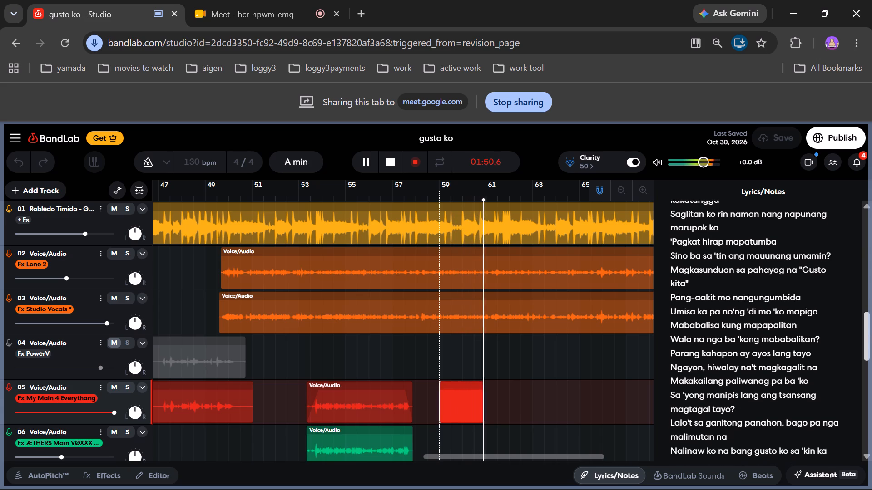
pyautogui.moveTo(871, 333); pyautogui.dragTo(871, 333)
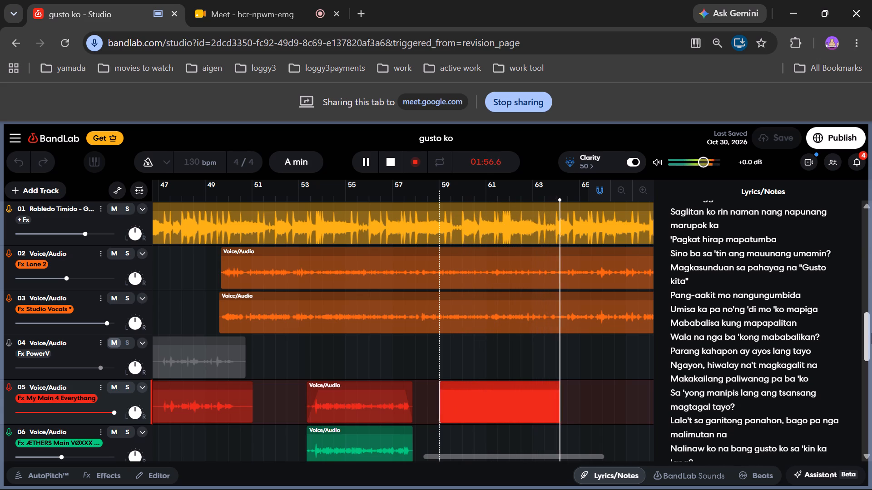
pyautogui.moveTo(871, 333); pyautogui.dragTo(871, 333)
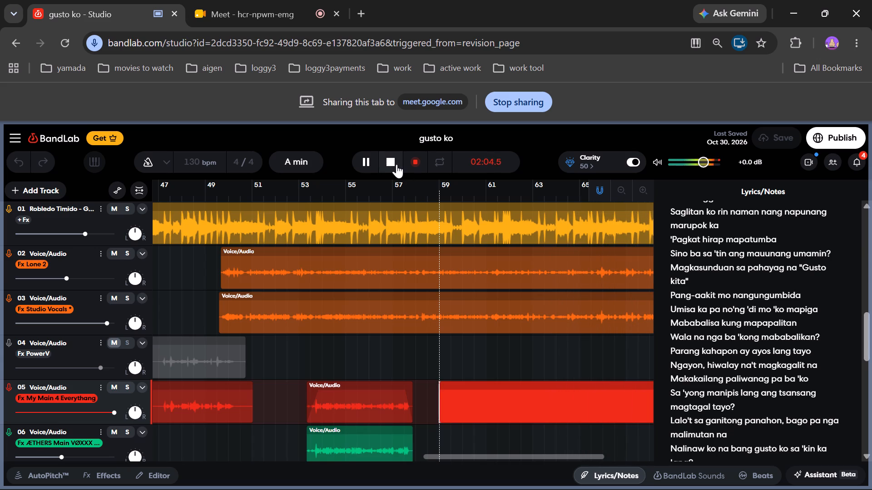
pyautogui.click(395, 164)
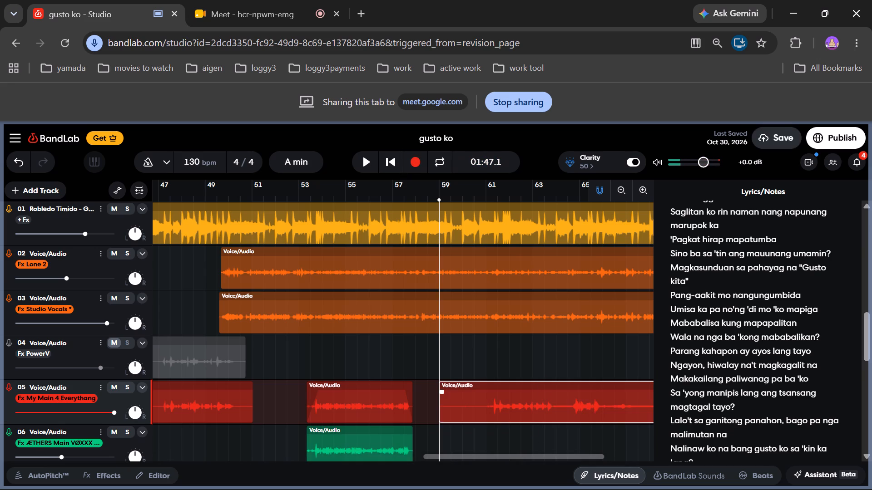
# Apply Denoise to the newly recorded vocal region on track 05.
pyautogui.moveTo(560, 456); pyautogui.dragTo(567, 456)
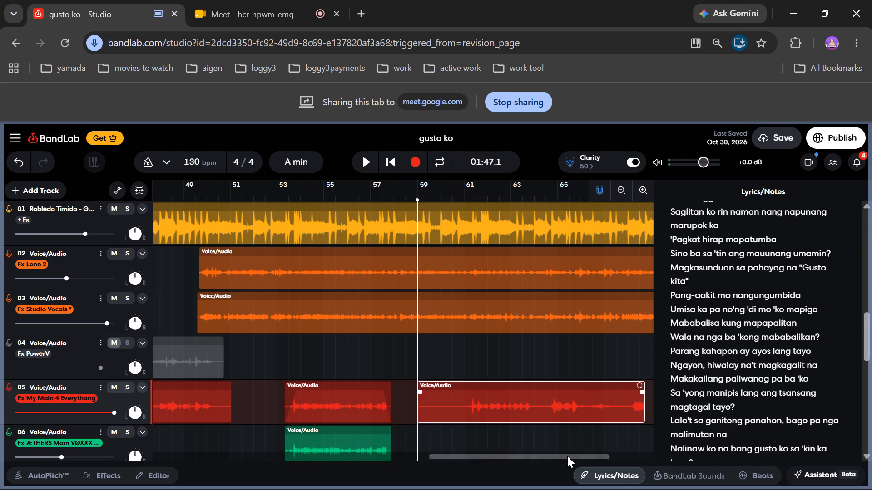
pyautogui.moveTo(567, 456); pyautogui.dragTo(580, 455)
pyautogui.keyDown('ctrl'); pyautogui.scroll(3, 424, 399); pyautogui.keyUp('ctrl')
pyautogui.rightClick(422, 401)
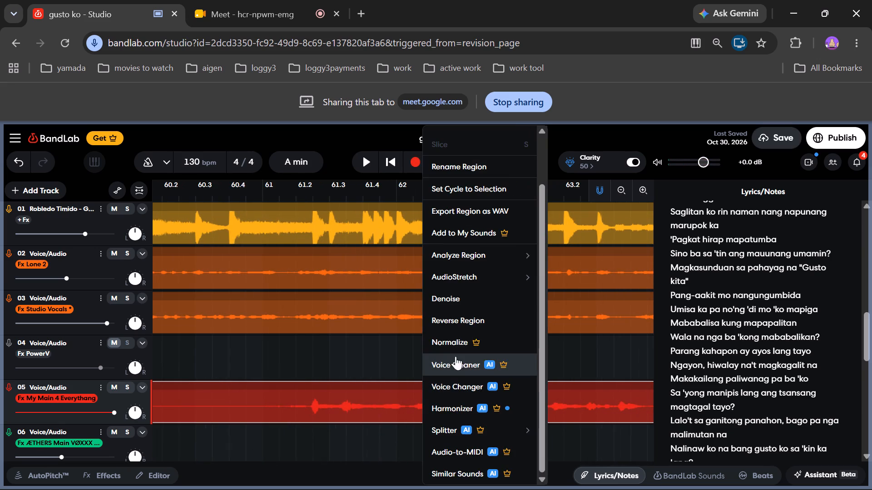
pyautogui.click(459, 303)
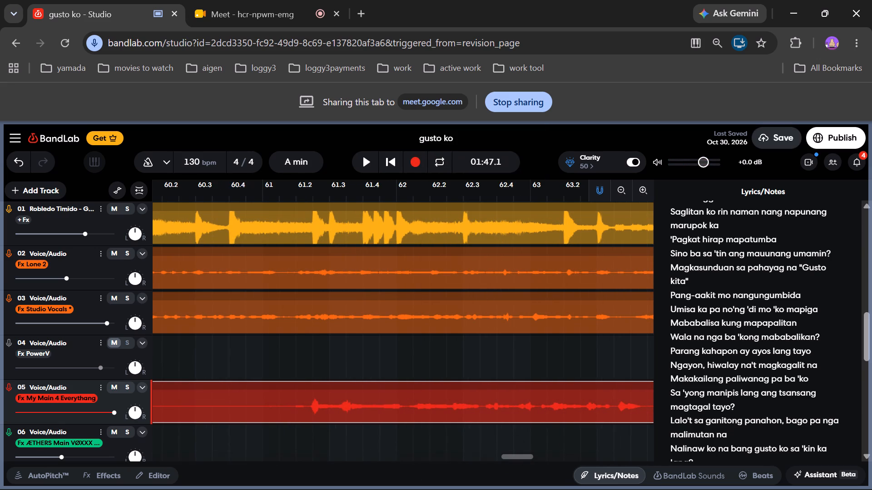
# Nudge the new track 05 vocal region slightly earlier, by less than one beat.
pyautogui.keyDown('ctrl'); pyautogui.scroll(1, 503, 420); pyautogui.keyUp('ctrl')
pyautogui.keyDown('ctrl'); pyautogui.scroll(-1, 503, 420); pyautogui.keyUp('ctrl')
pyautogui.click(517, 455)
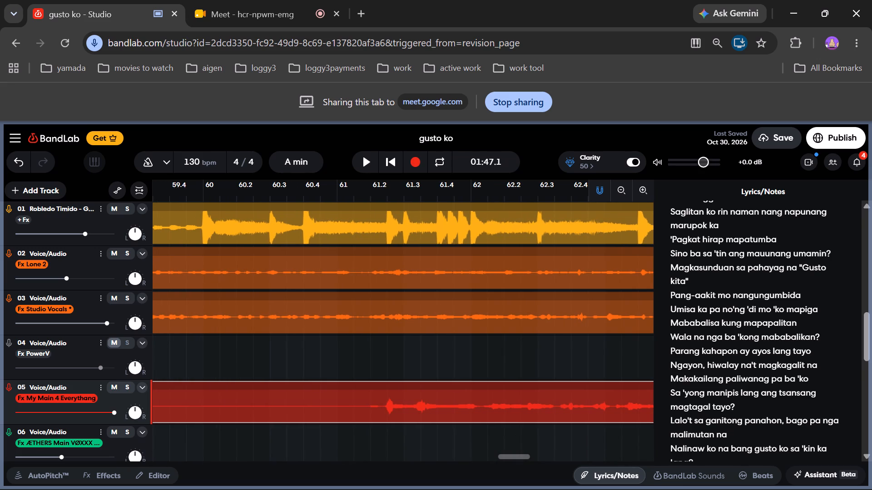
pyautogui.moveTo(515, 392); pyautogui.dragTo(493, 392)
# Listen to the shifted track 05 take with the mix from 01:47.1, and stop playback.
pyautogui.click(371, 163)
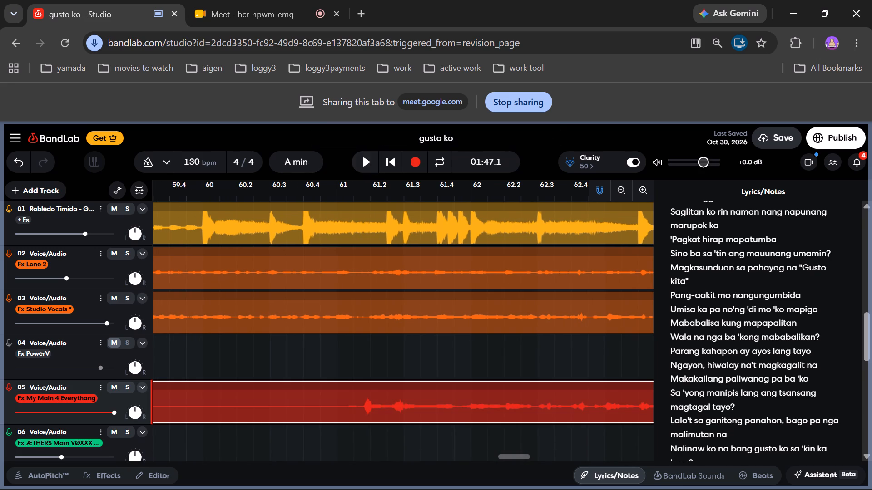
pyautogui.keyDown('ctrl'); pyautogui.scroll(-2, 475, 325); pyautogui.keyUp('ctrl')
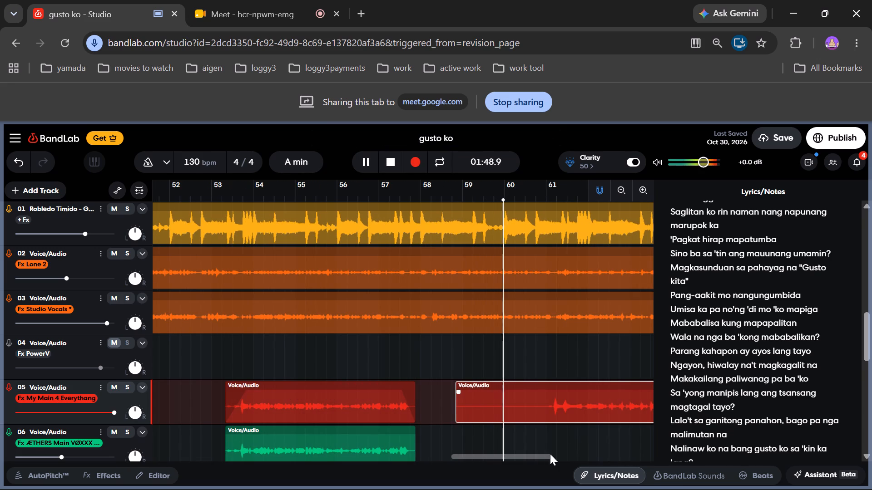
pyautogui.moveTo(539, 454); pyautogui.dragTo(554, 454)
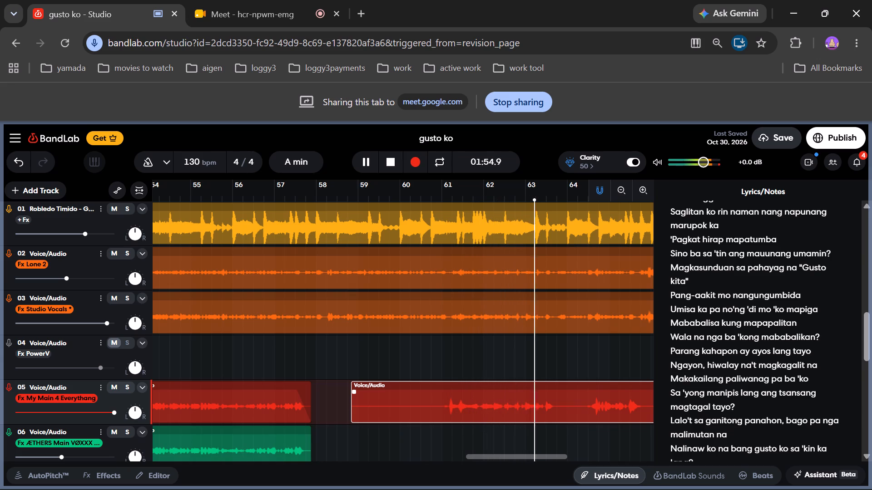
pyautogui.click(391, 158)
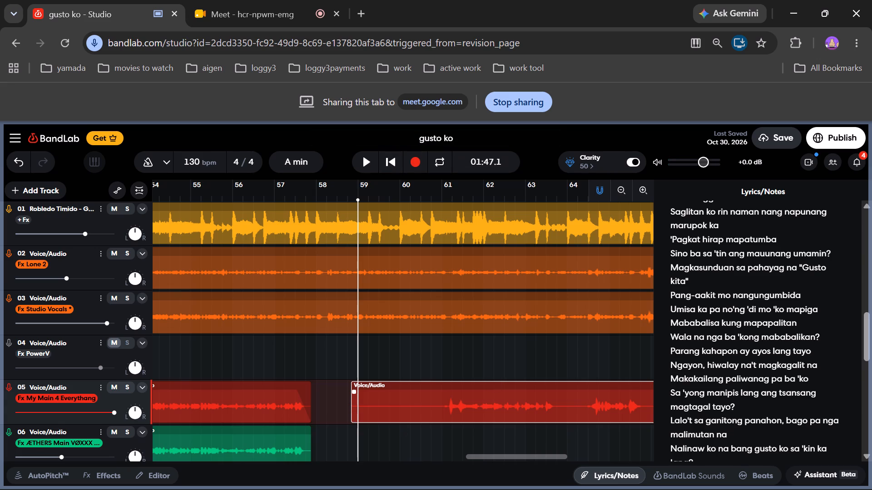
# Trim the silent start of the new track 05 region to about bar 60.8, just before the vocals begin.
pyautogui.click(482, 458)
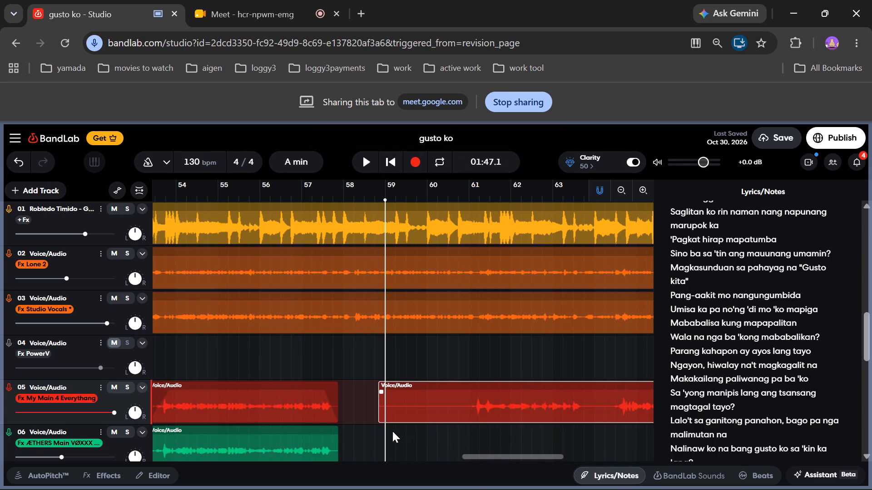
pyautogui.moveTo(385, 429); pyautogui.dragTo(372, 430)
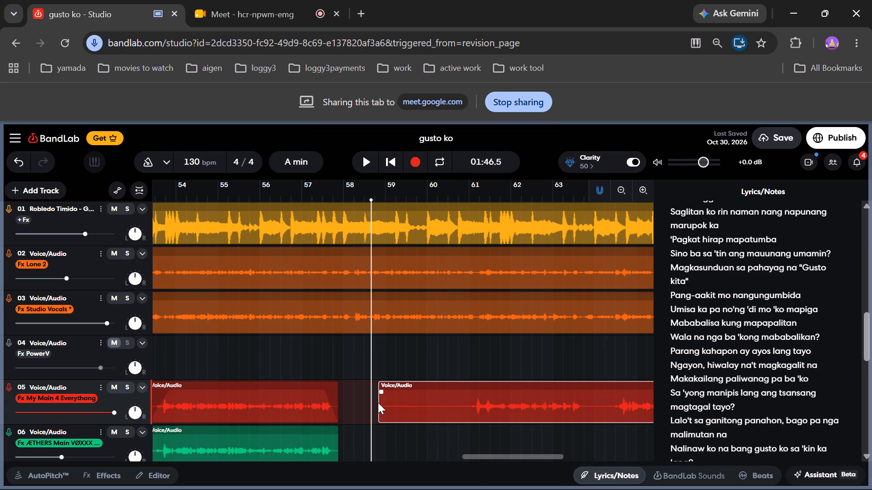
pyautogui.moveTo(379, 403); pyautogui.dragTo(460, 412)
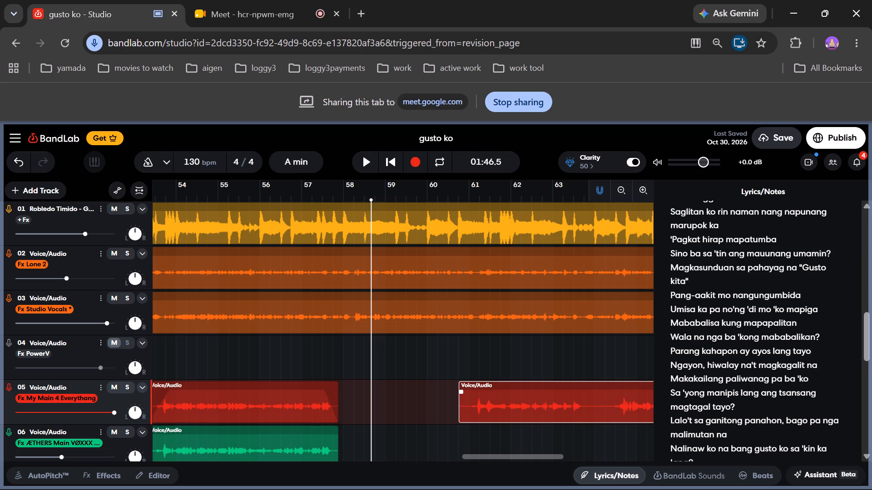
pyautogui.moveTo(503, 458); pyautogui.dragTo(520, 457)
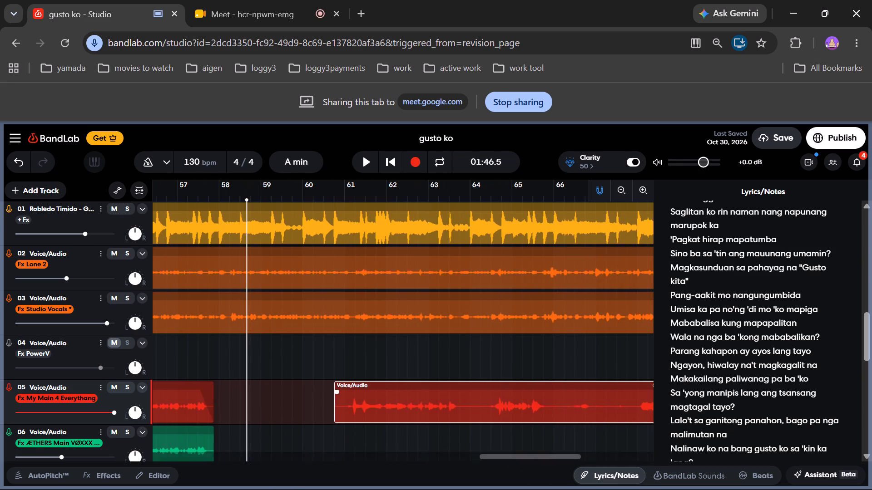
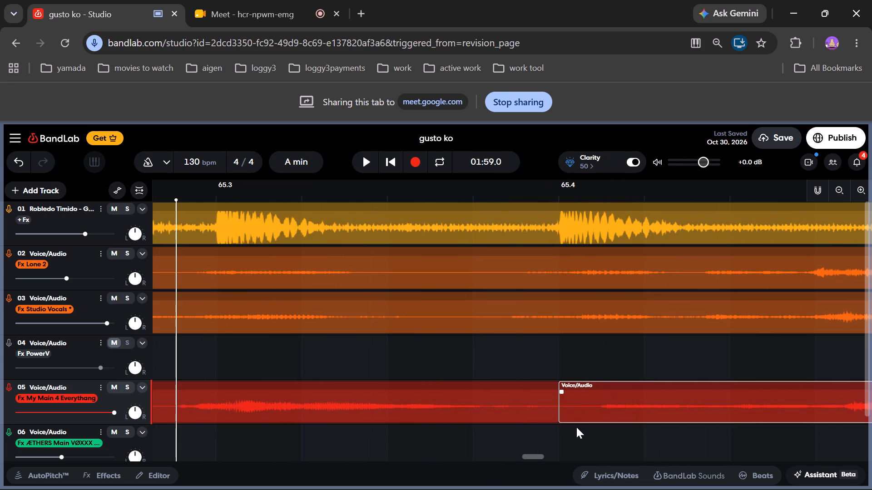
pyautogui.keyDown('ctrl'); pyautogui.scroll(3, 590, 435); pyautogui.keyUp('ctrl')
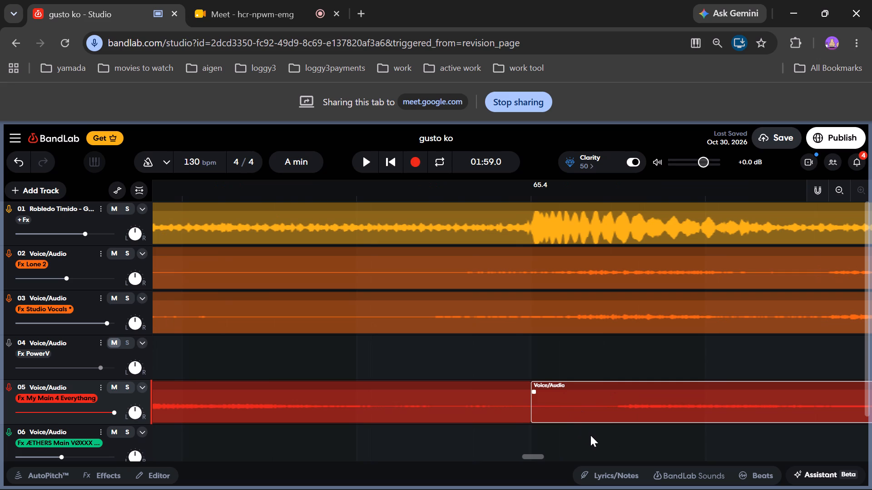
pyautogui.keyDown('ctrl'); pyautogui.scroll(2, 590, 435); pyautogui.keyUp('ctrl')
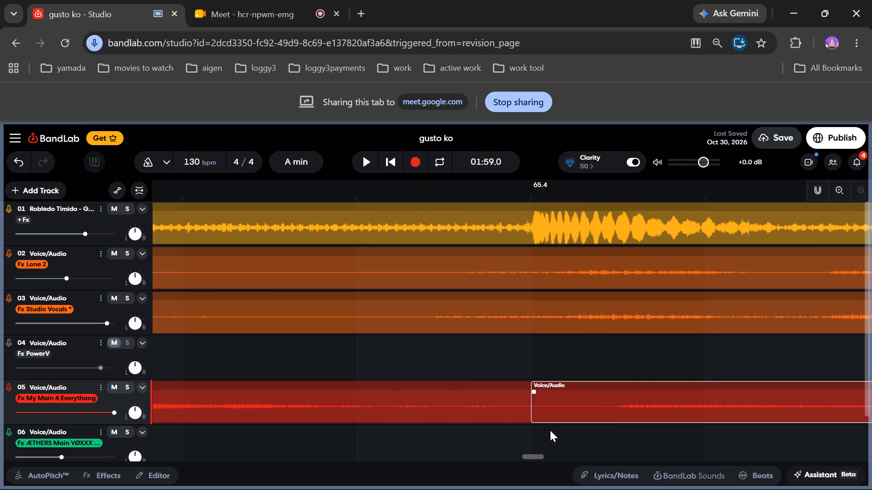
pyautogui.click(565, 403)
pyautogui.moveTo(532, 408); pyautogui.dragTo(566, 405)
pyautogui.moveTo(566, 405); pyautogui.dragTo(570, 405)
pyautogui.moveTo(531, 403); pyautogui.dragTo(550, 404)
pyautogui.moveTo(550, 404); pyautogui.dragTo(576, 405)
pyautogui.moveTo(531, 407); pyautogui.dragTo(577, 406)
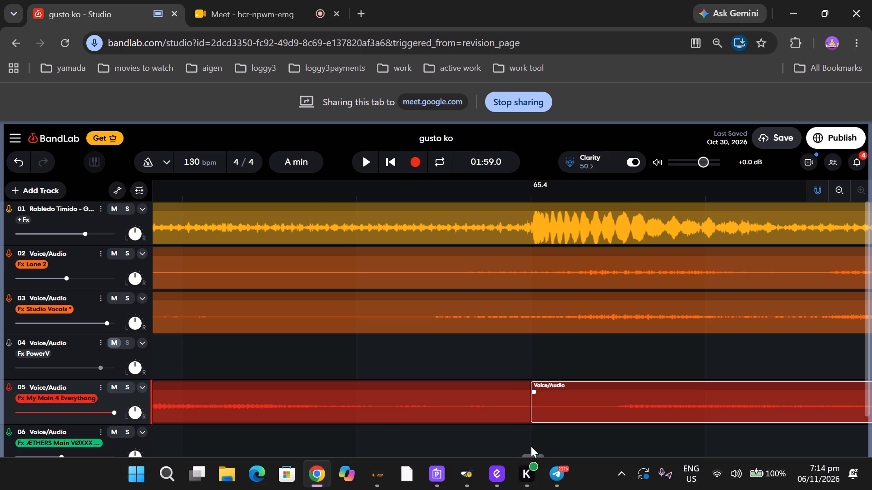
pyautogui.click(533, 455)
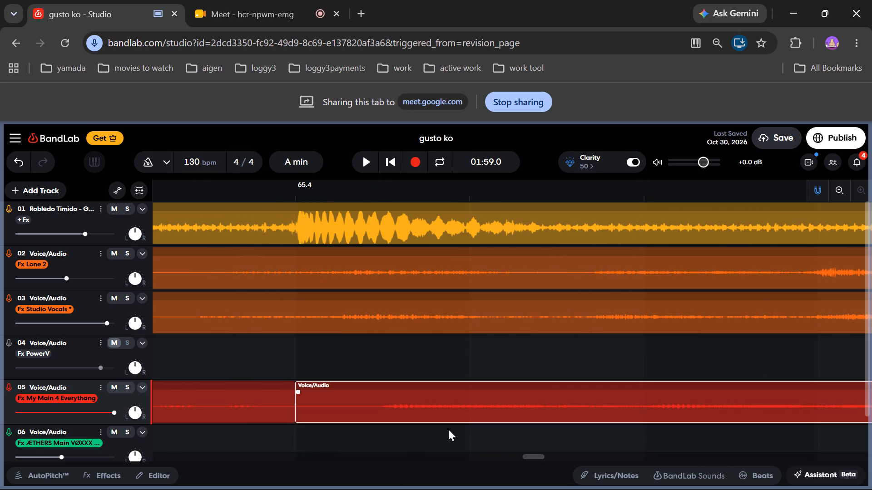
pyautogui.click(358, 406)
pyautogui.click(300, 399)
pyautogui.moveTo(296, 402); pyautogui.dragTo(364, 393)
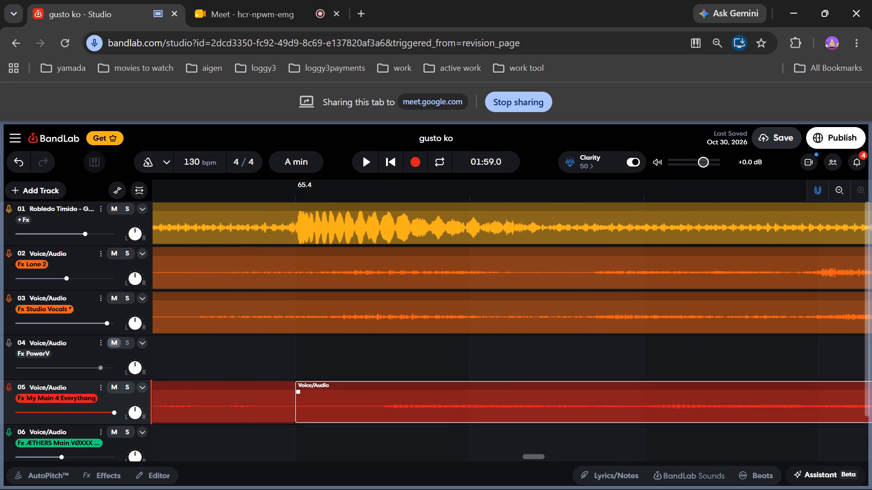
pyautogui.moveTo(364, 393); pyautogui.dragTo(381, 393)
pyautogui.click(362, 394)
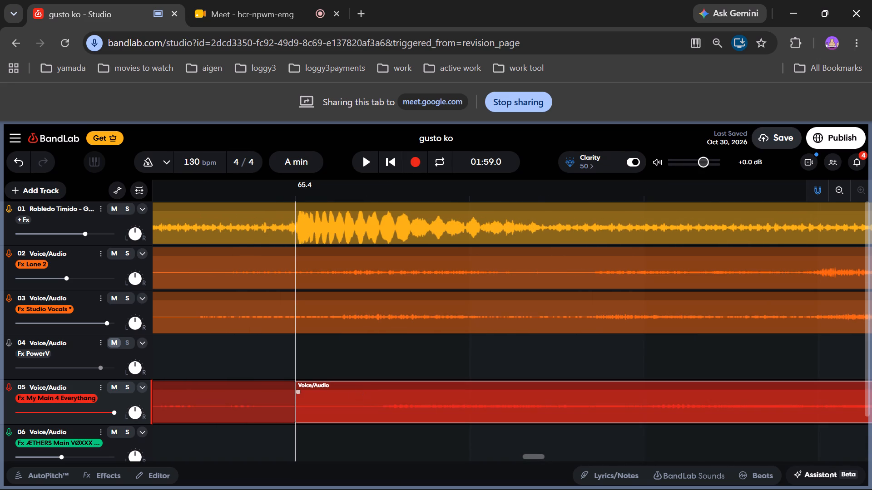
# Slice the new track 05 take at about 01:59.6, just after beat 65.4, and delete the short piece before the cut.
pyautogui.doubleClick(366, 358)
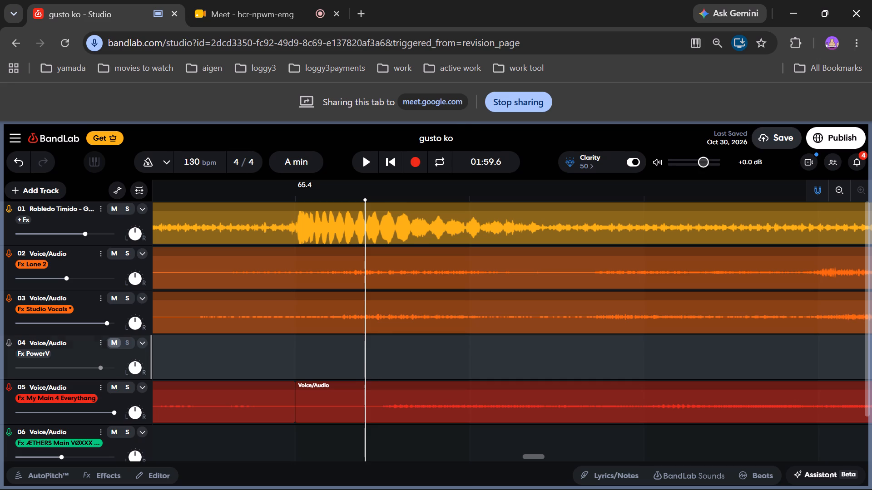
pyautogui.rightClick(346, 393)
pyautogui.click(388, 155)
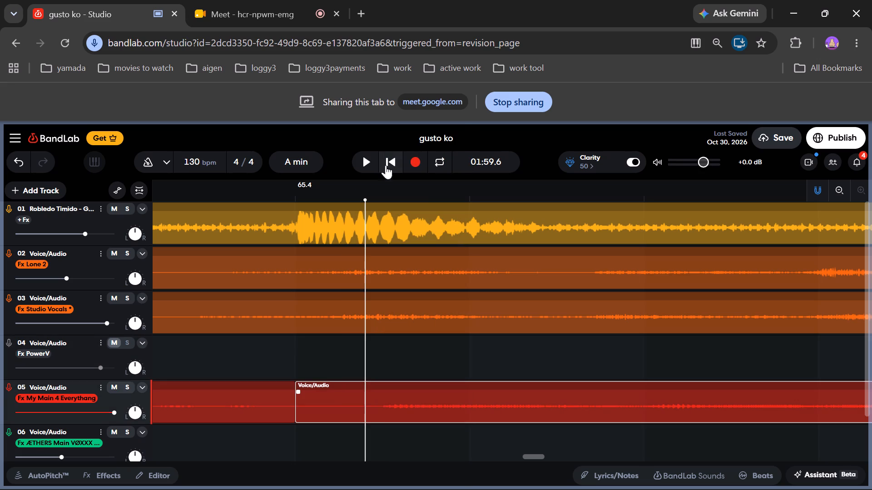
pyautogui.rightClick(348, 392)
pyautogui.click(381, 145)
pyautogui.click(343, 401)
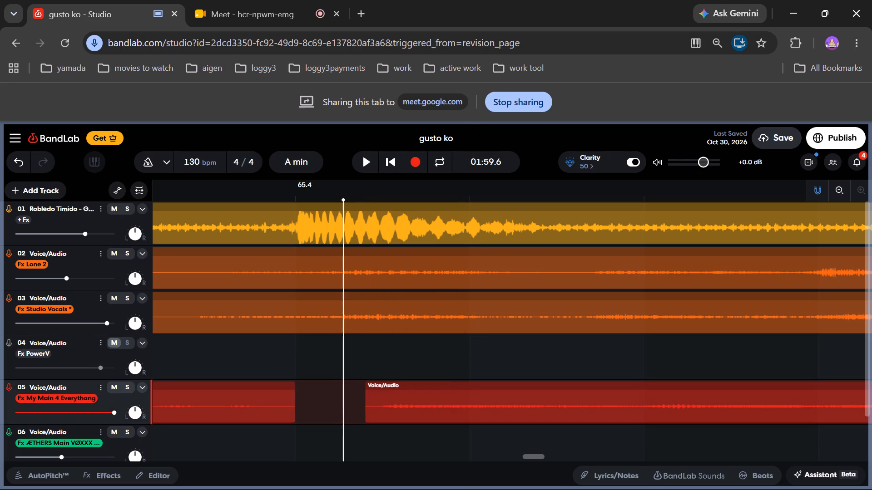
# Nudge the trimmed track 05 take slightly earlier towards beat 65.4 and audition it from 01:59.5 to about 02:14.
pyautogui.moveTo(345, 366); pyautogui.dragTo(296, 361)
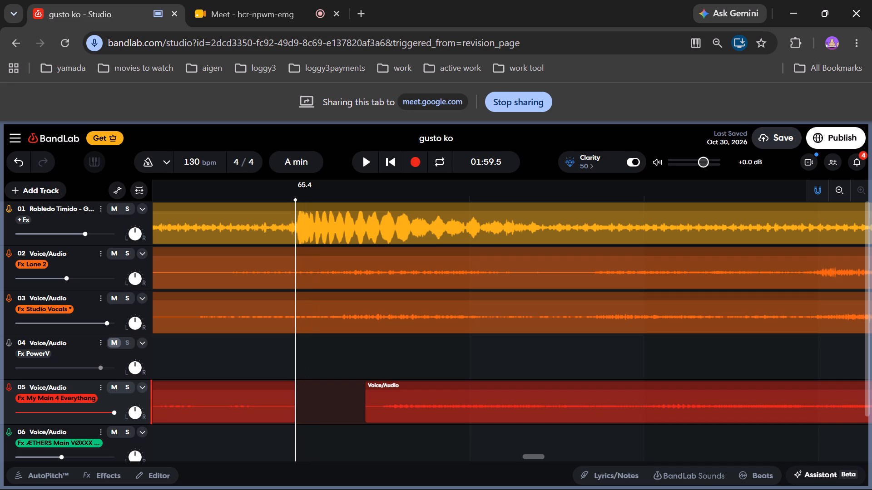
pyautogui.click(440, 396)
pyautogui.moveTo(440, 396); pyautogui.dragTo(428, 394)
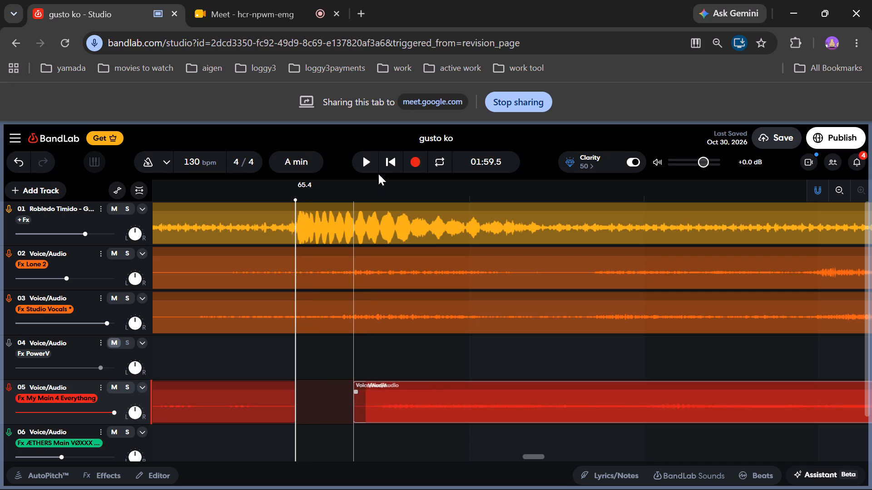
pyautogui.click(355, 160)
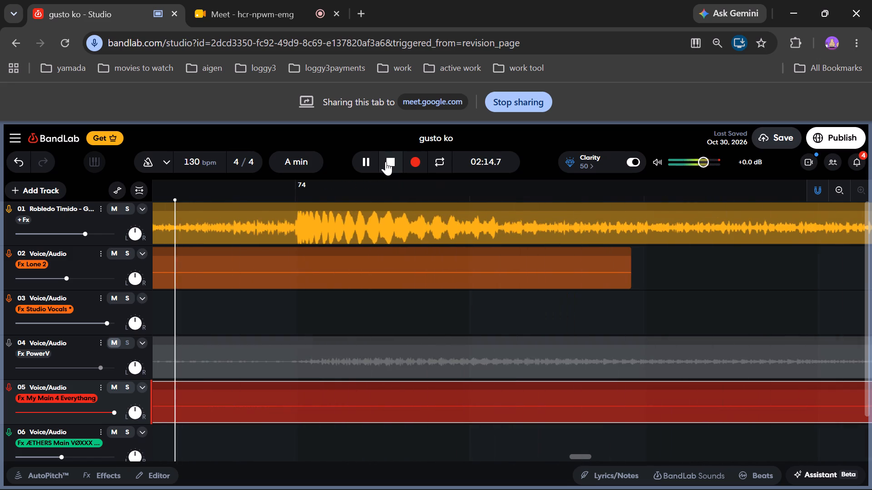
pyautogui.click(387, 162)
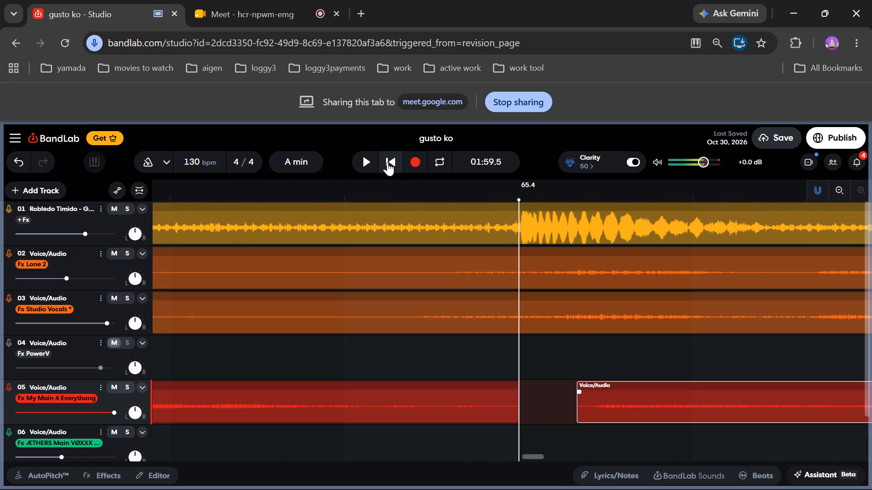
# Cut the preceding track 05 region at about 01:59.5, just before beat 65.4, and delete its short tail.
pyautogui.click(491, 387)
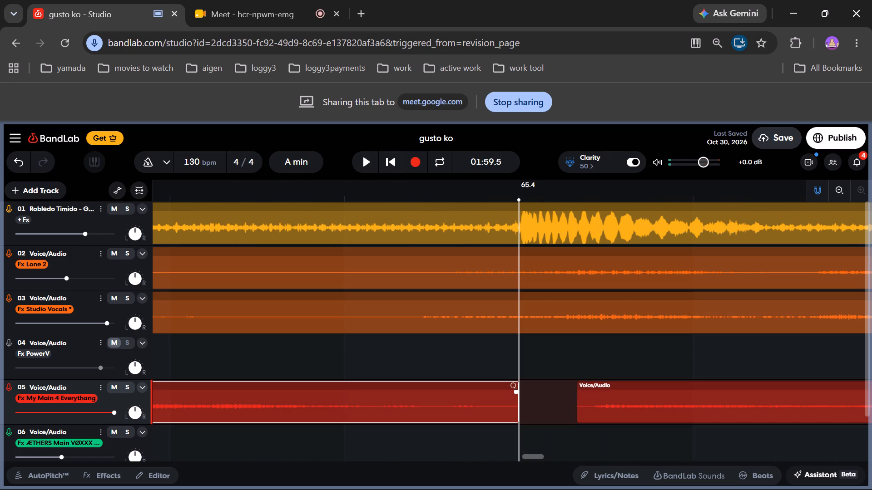
pyautogui.moveTo(519, 357); pyautogui.dragTo(496, 354)
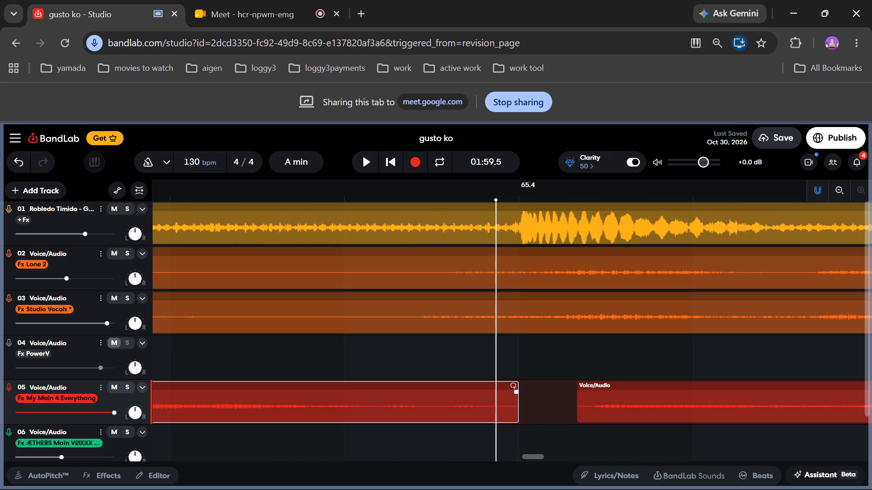
pyautogui.rightClick(509, 399)
pyautogui.click(547, 142)
# Listen to the gap between the two trimmed track 05 regions from 01:59.4 to about 02:02.
pyautogui.moveTo(499, 306); pyautogui.dragTo(494, 307)
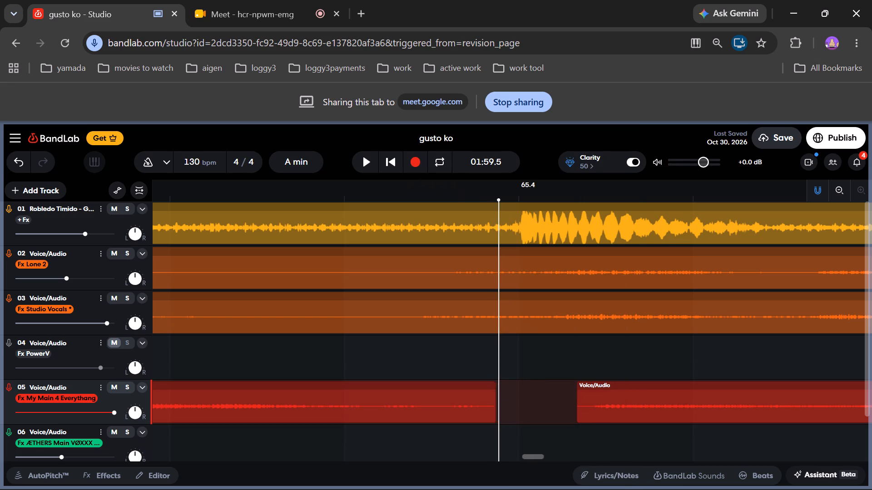
pyautogui.moveTo(494, 307); pyautogui.dragTo(236, 306)
pyautogui.click(368, 160)
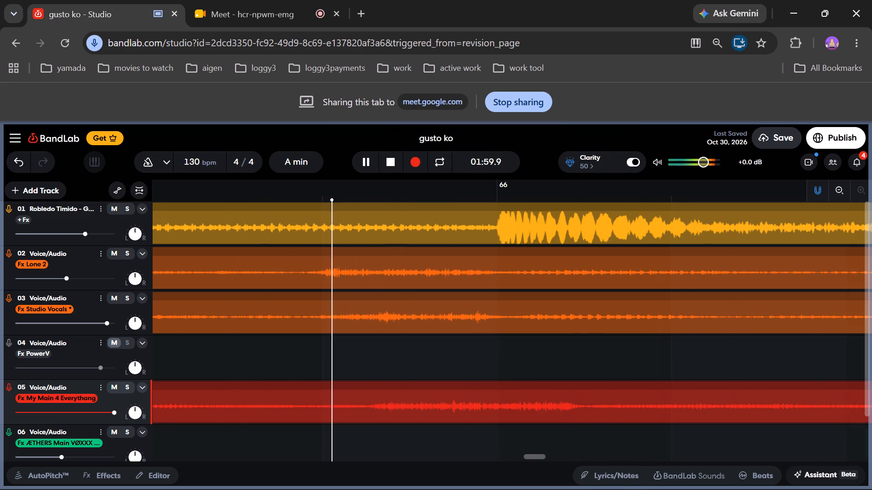
pyautogui.click(388, 162)
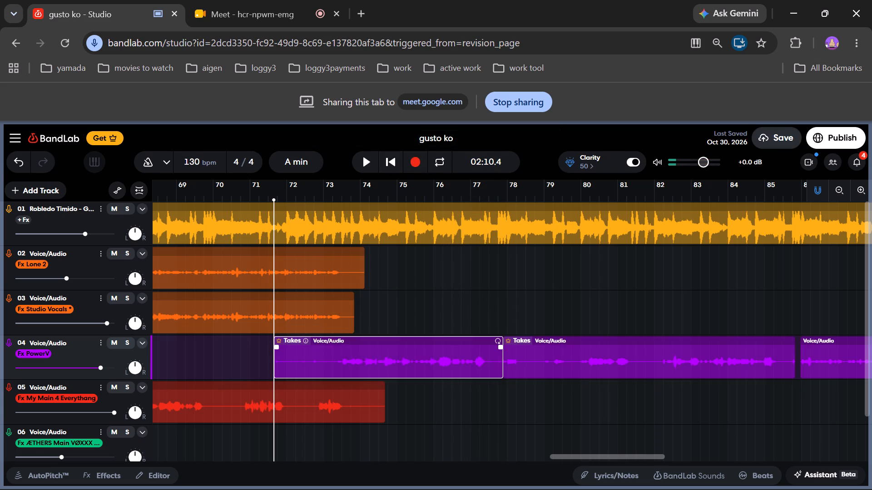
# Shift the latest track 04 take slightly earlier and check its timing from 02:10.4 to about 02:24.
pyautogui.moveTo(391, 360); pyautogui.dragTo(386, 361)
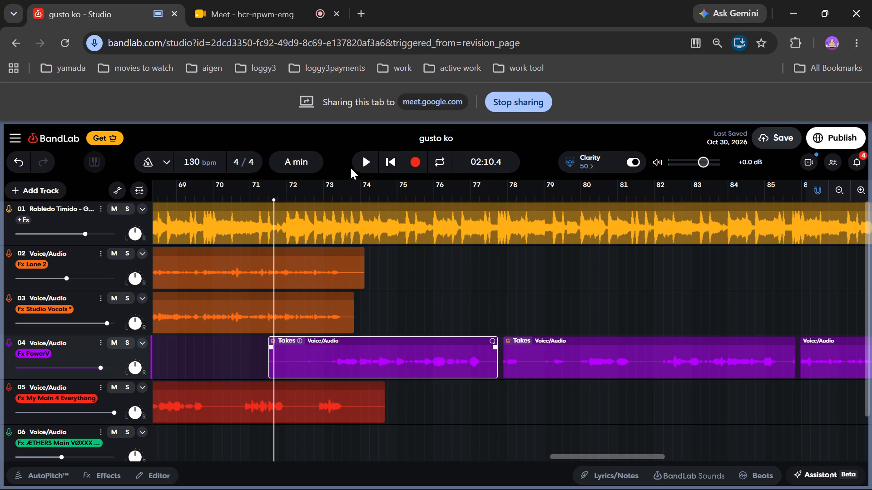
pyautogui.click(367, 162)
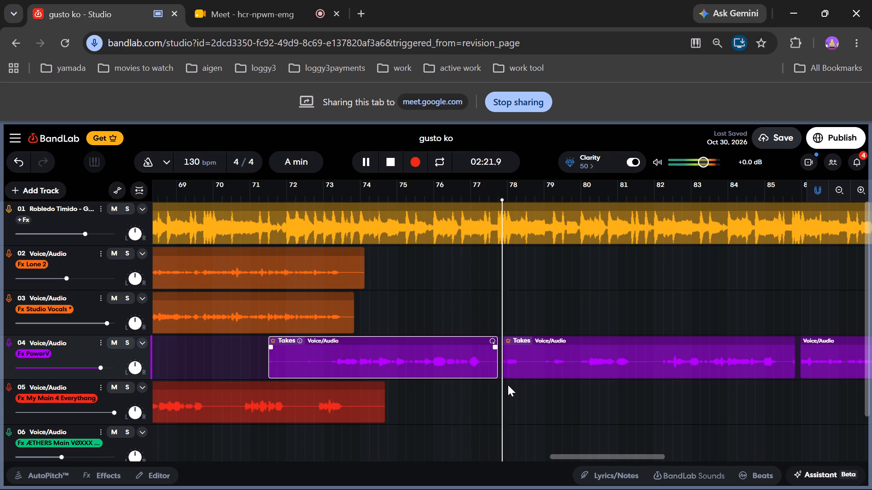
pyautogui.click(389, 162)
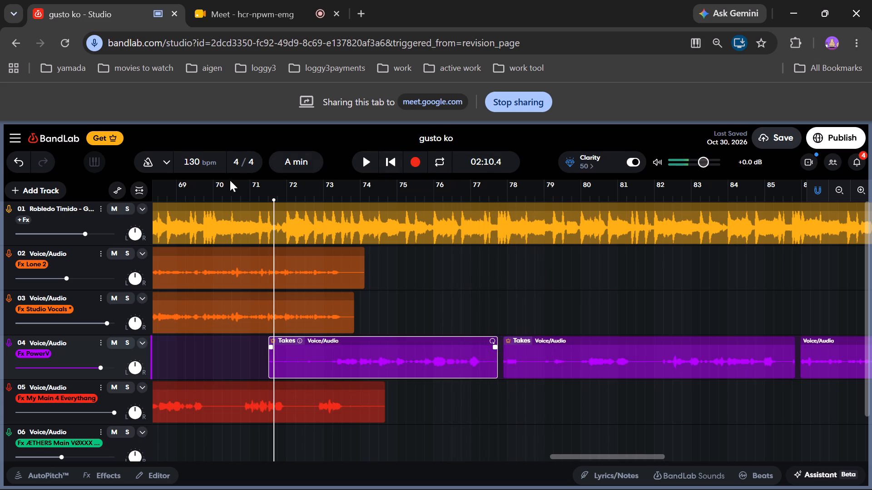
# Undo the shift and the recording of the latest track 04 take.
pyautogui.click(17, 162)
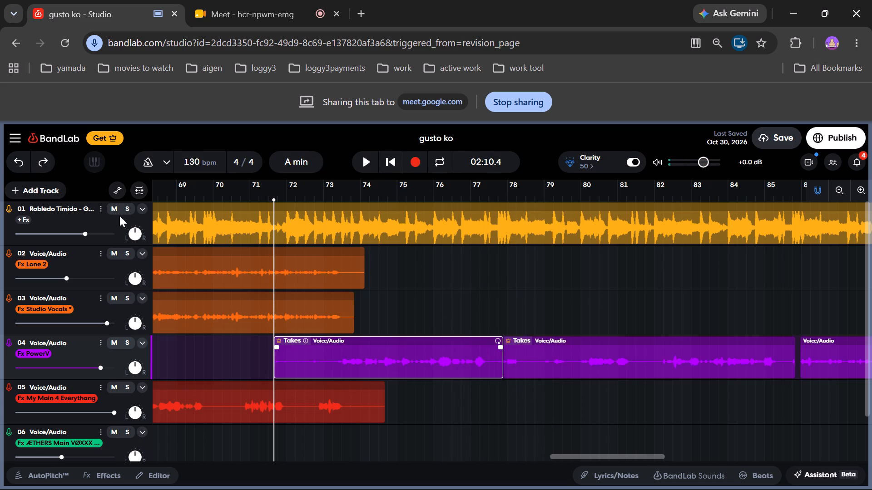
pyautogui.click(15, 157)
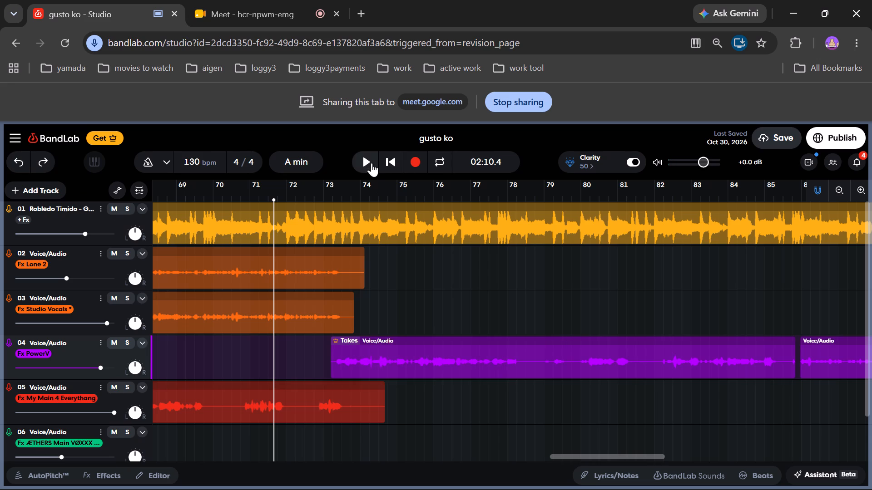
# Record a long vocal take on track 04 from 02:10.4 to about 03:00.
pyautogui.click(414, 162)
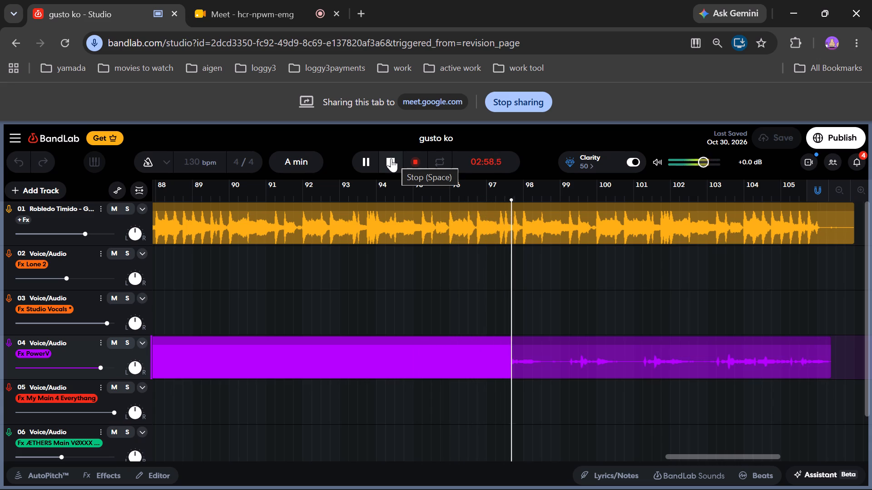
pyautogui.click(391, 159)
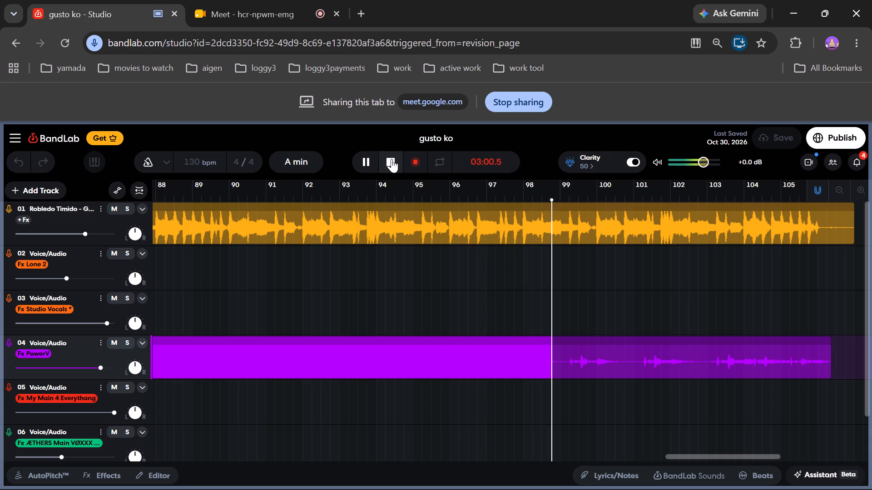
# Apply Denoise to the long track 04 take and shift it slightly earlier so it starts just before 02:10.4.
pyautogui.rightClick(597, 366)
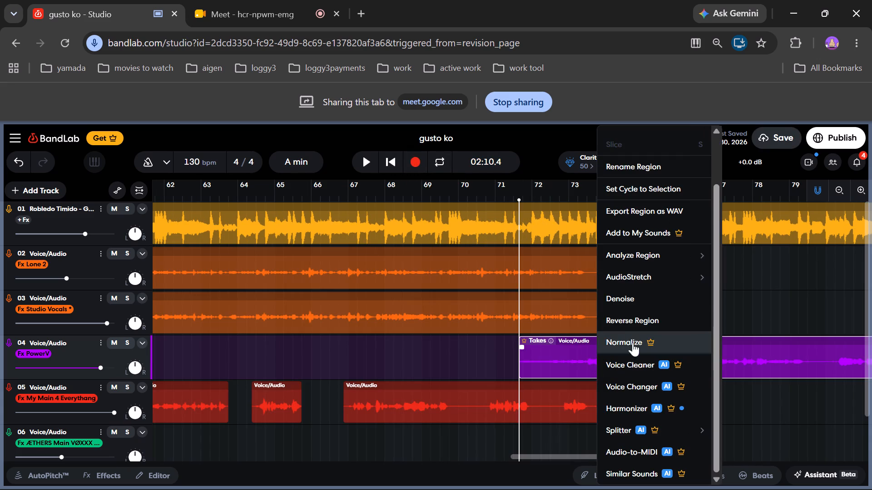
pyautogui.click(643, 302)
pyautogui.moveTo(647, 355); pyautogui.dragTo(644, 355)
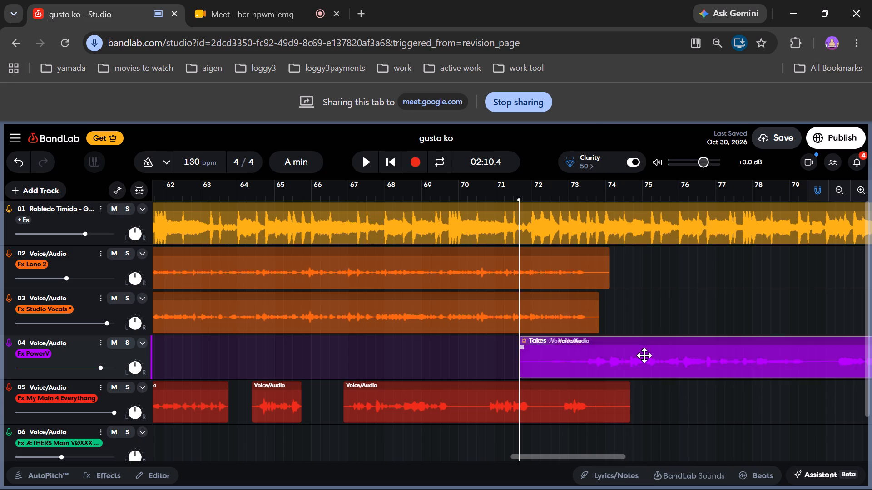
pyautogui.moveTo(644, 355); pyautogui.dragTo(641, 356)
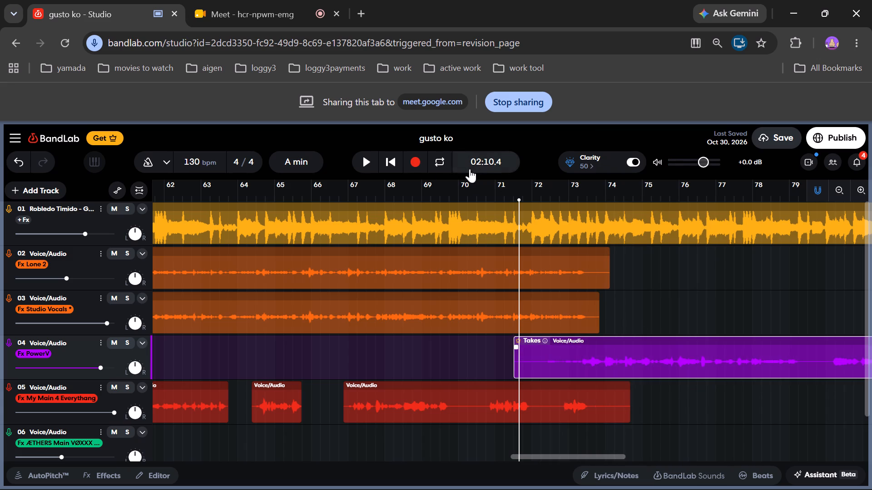
pyautogui.click(370, 161)
pyautogui.click(667, 353)
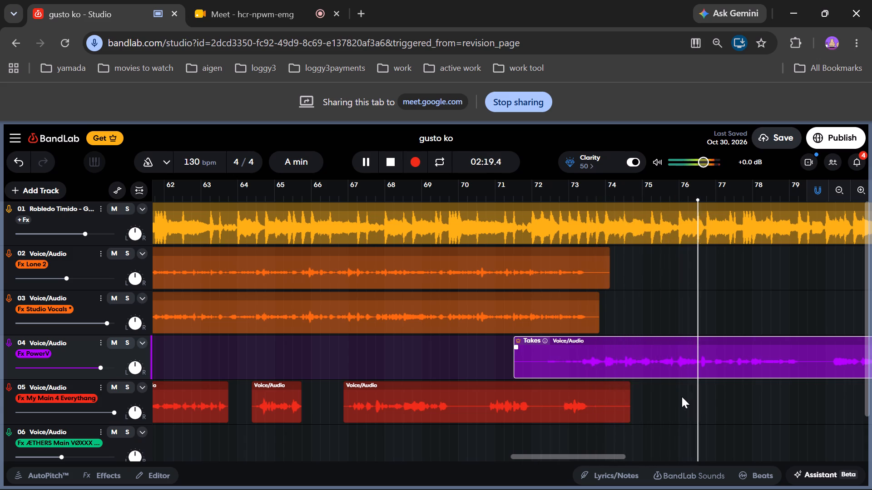
pyautogui.moveTo(102, 369); pyautogui.dragTo(124, 369)
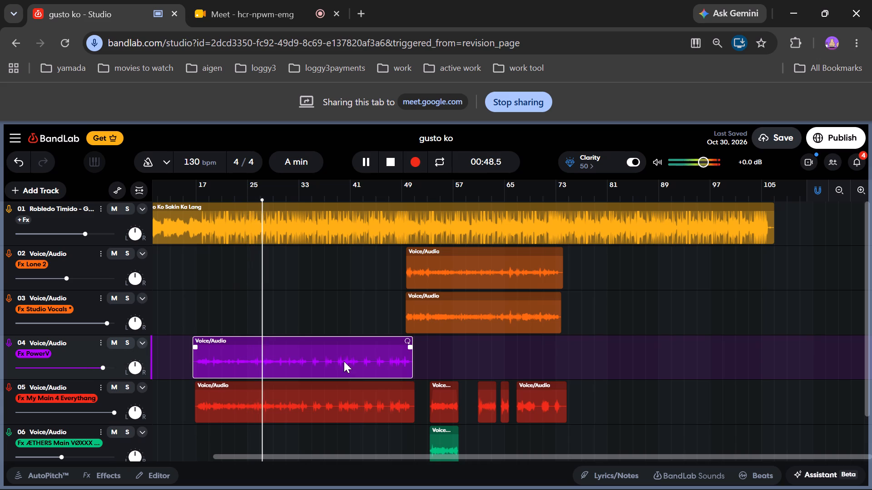
pyautogui.rightClick(339, 361)
pyautogui.scroll(2, 397, 232)
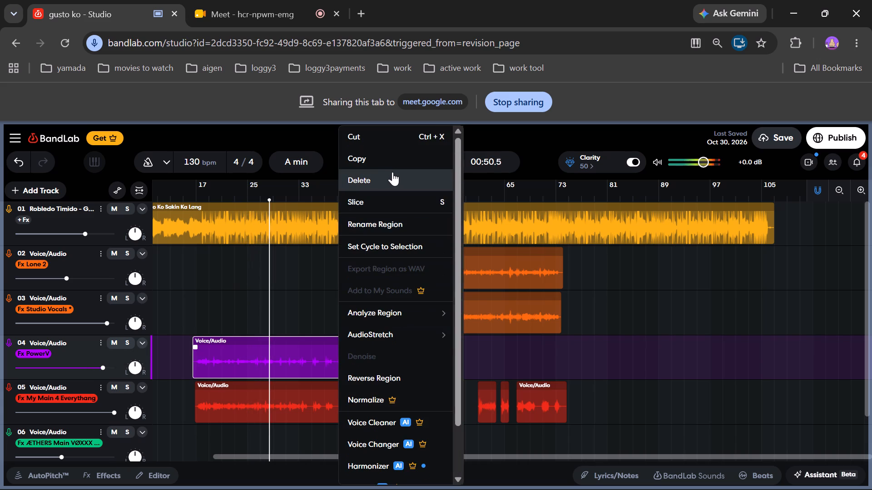
pyautogui.click(395, 174)
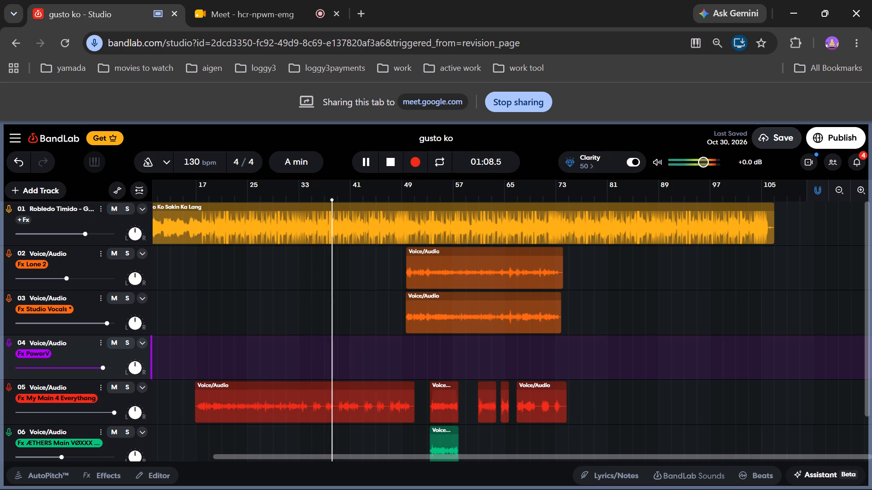
# Replay the song from about 01:08.5 to listen without the track 04 vocals.
pyautogui.moveTo(341, 343); pyautogui.dragTo(332, 342)
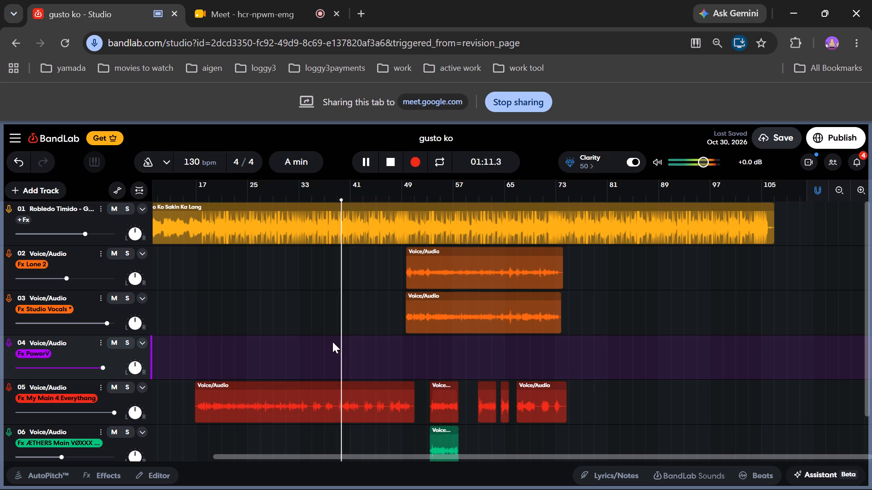